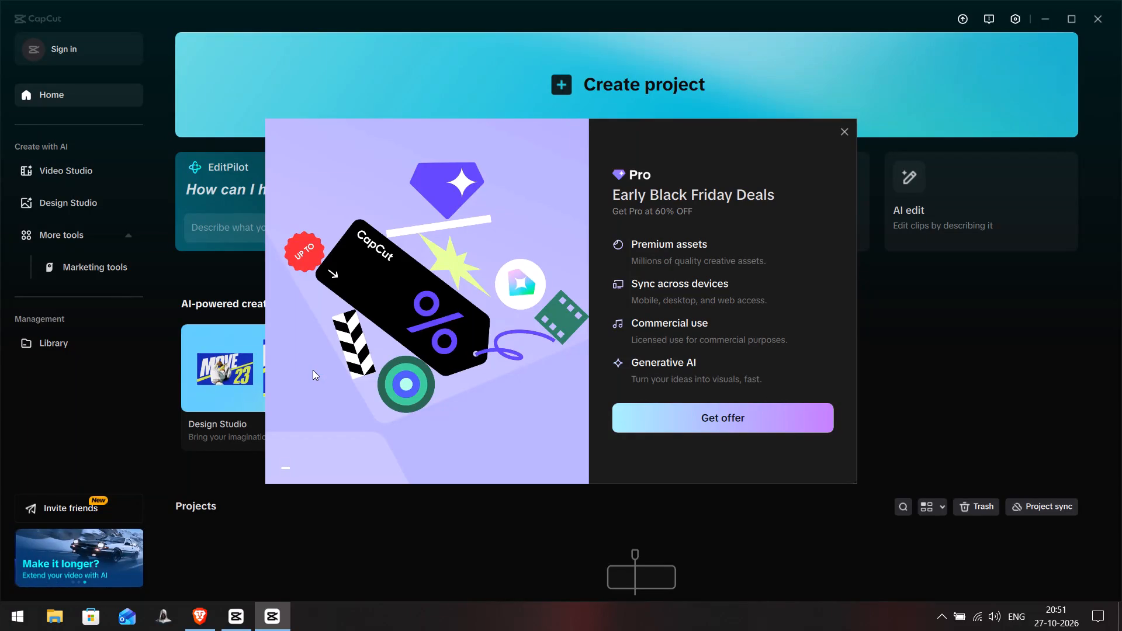
# Dismiss the Pro offer and create a new project.
pyautogui.click(851, 135)
pyautogui.click(807, 94)
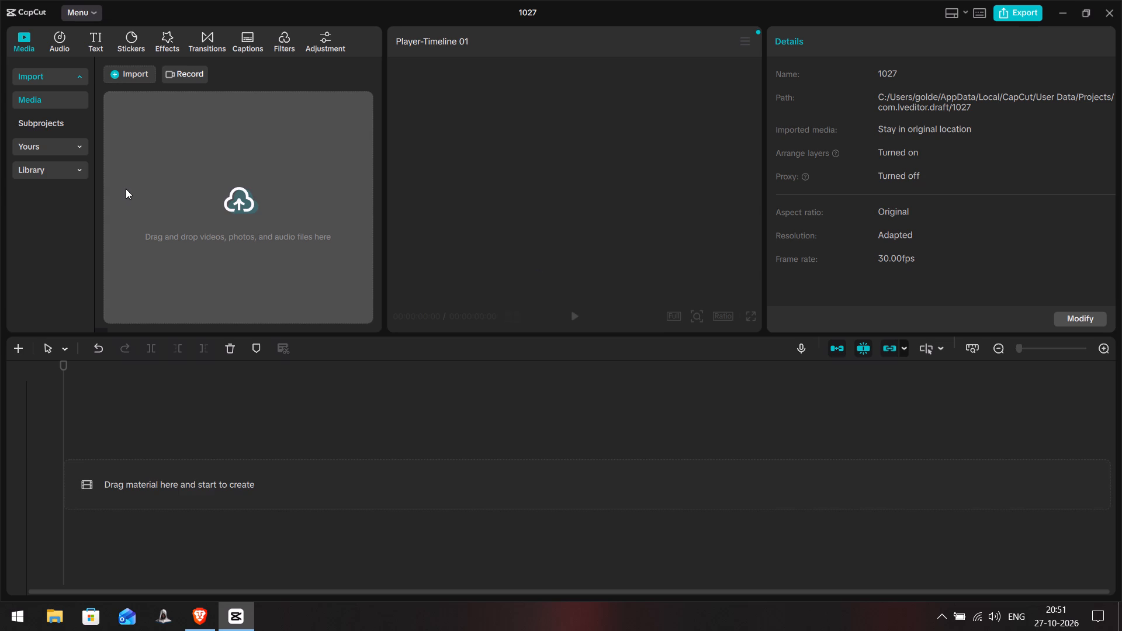
# Import the two BHW files, BlackHole Colide, Can You Hear The Music, short-5-AI-voice and Welcome to the Cosmic Void from the Raw Clips folder.
pyautogui.click(256, 209)
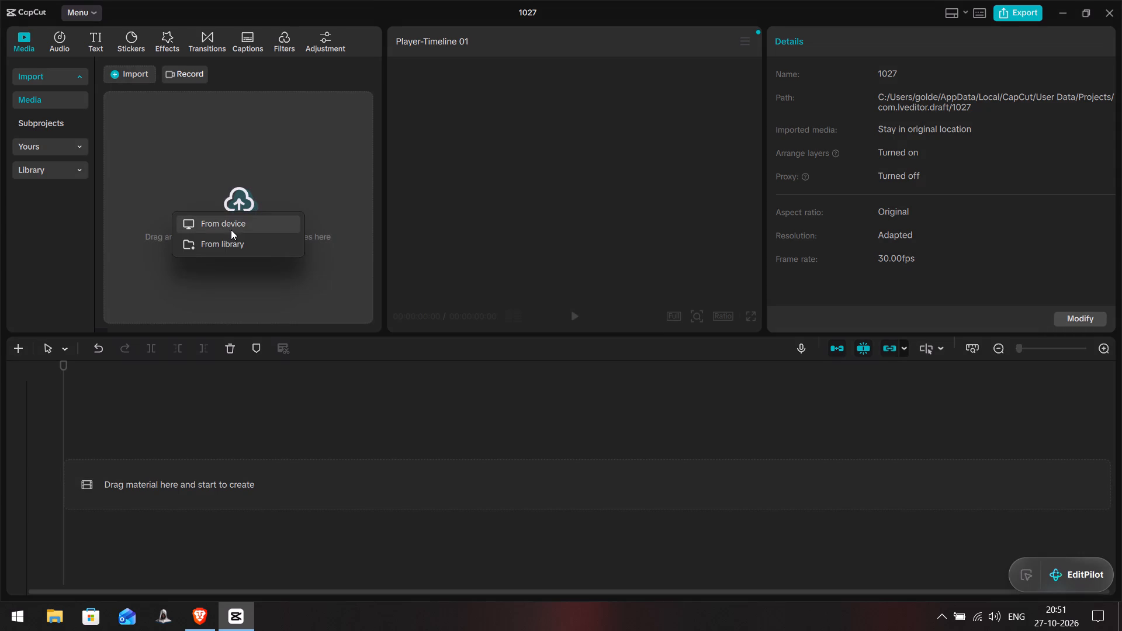
pyautogui.click(234, 221)
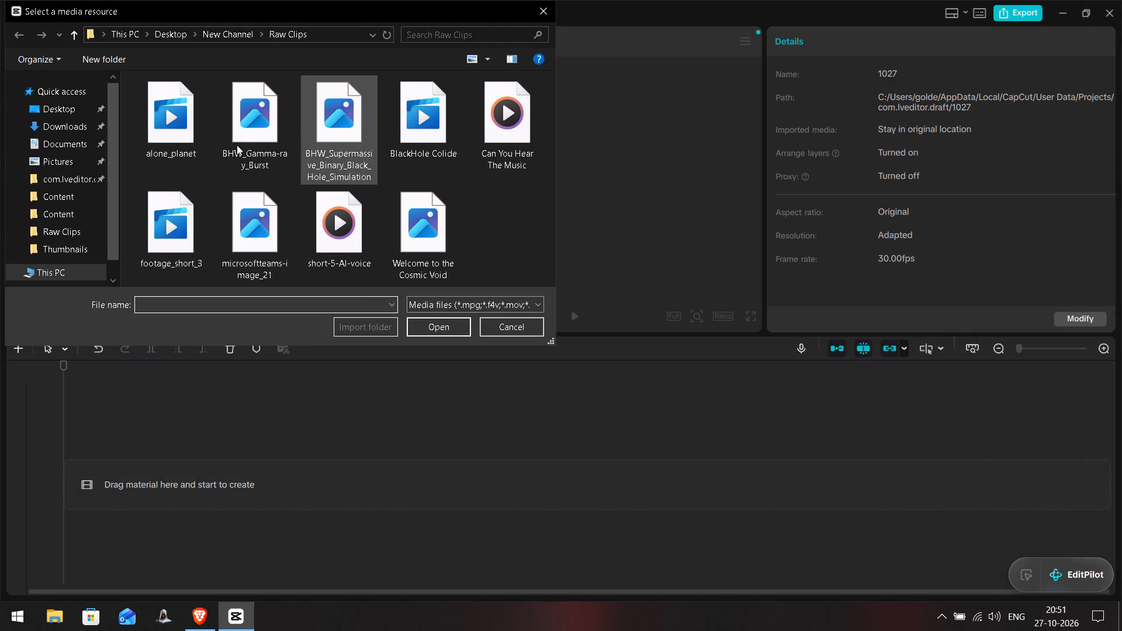
pyautogui.click(262, 137)
pyautogui.keyDown('ctrl'); pyautogui.click(328, 141); pyautogui.keyUp('ctrl')
pyautogui.keyDown('ctrl'); pyautogui.click(424, 145); pyautogui.keyUp('ctrl')
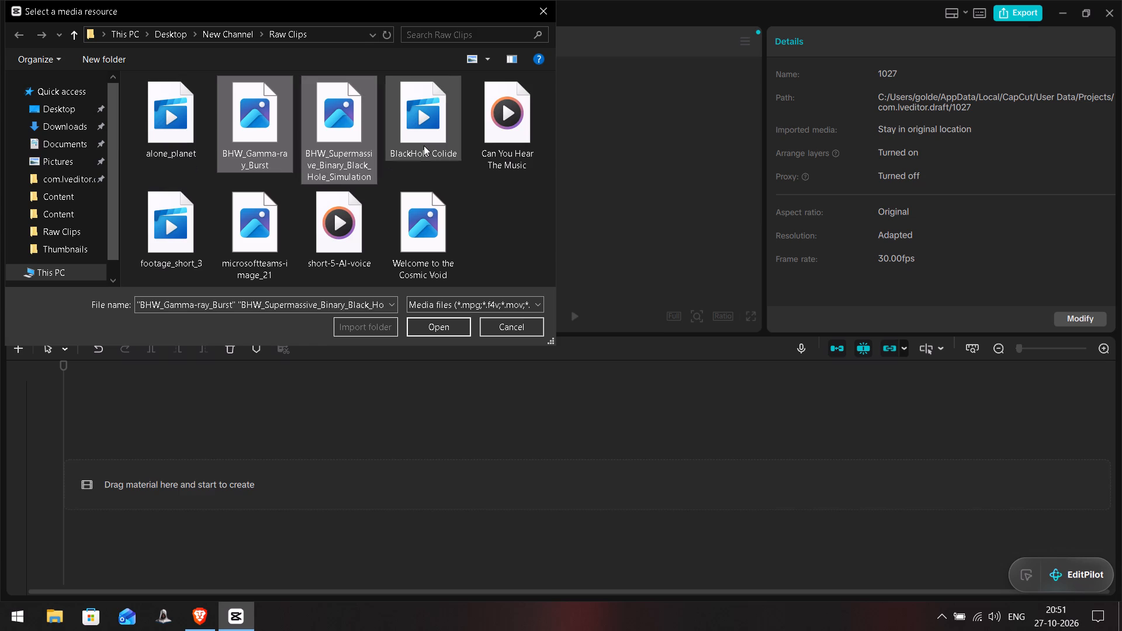
pyautogui.keyDown('ctrl'); pyautogui.click(346, 235); pyautogui.keyUp('ctrl')
pyautogui.keyDown('ctrl'); pyautogui.click(503, 109); pyautogui.keyUp('ctrl')
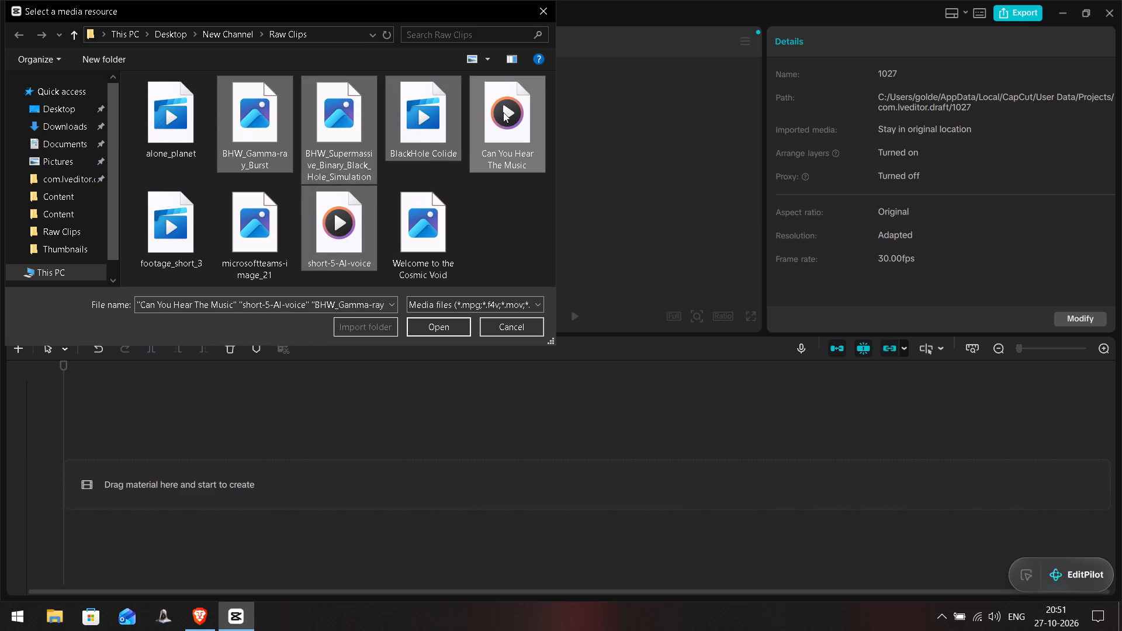
pyautogui.keyDown('ctrl'); pyautogui.click(415, 249); pyautogui.keyUp('ctrl')
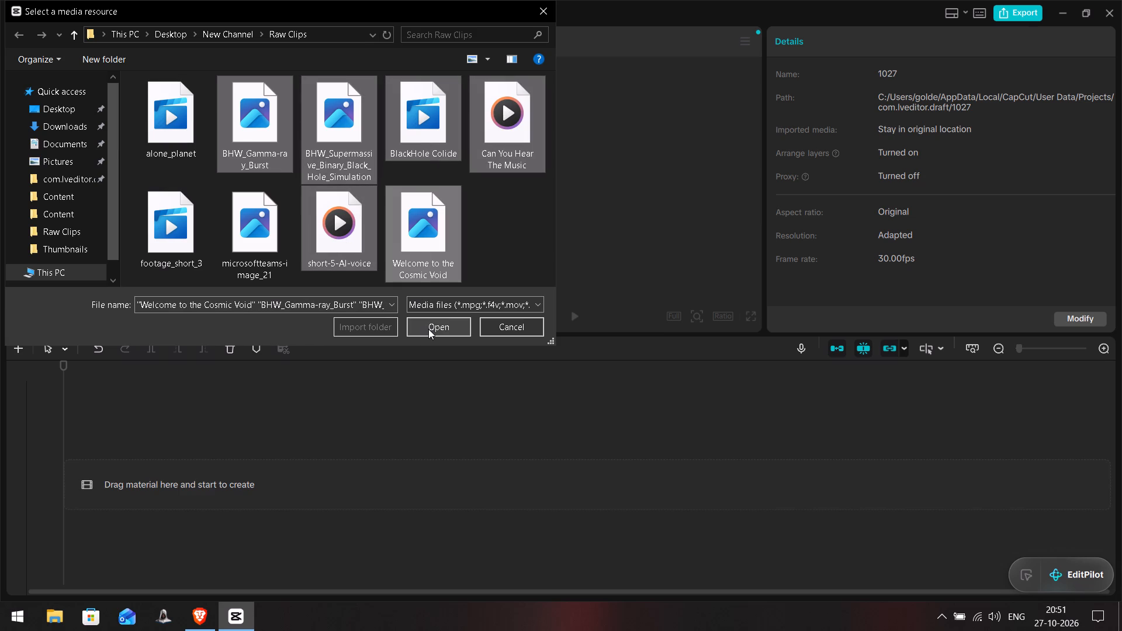
pyautogui.click(428, 329)
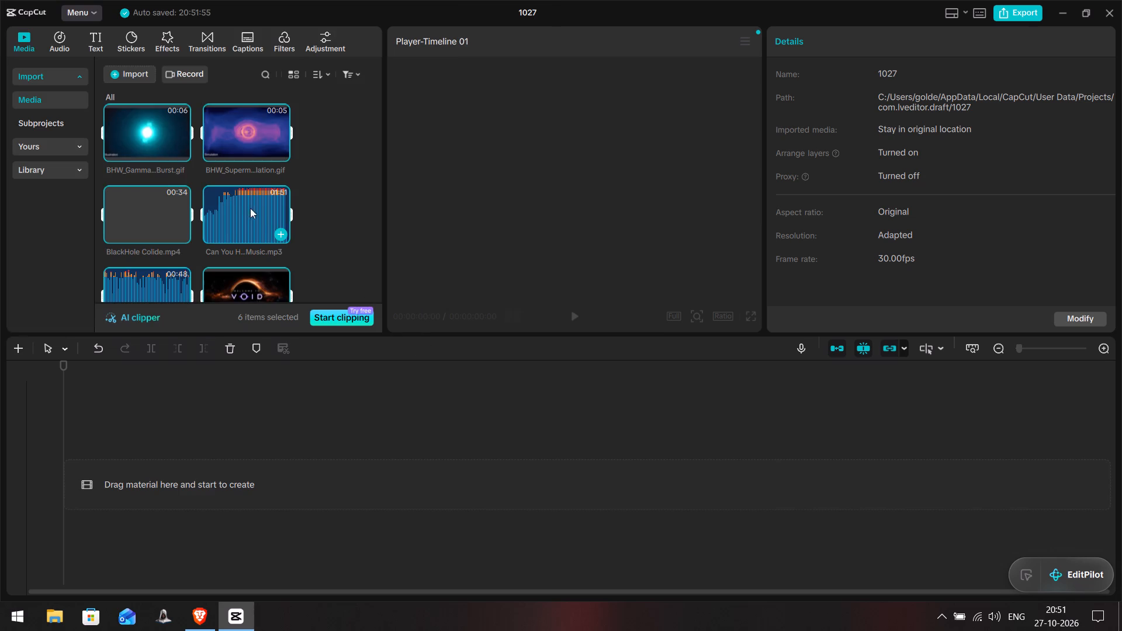
pyautogui.scroll(-4, 275, 219)
pyautogui.click(317, 180)
pyautogui.scroll(4, 251, 238)
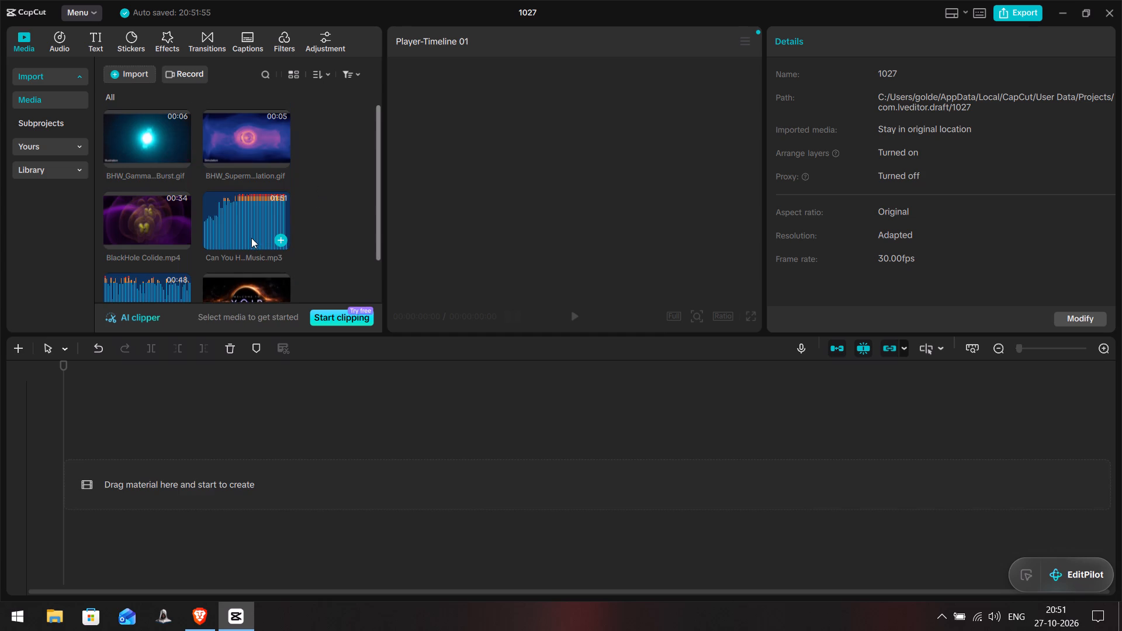
# Preview the imported gamma-ray burst GIF, supermassive black hole simulation GIF and BlackHole Colide.mp4 to examine their footage.
pyautogui.click(144, 134)
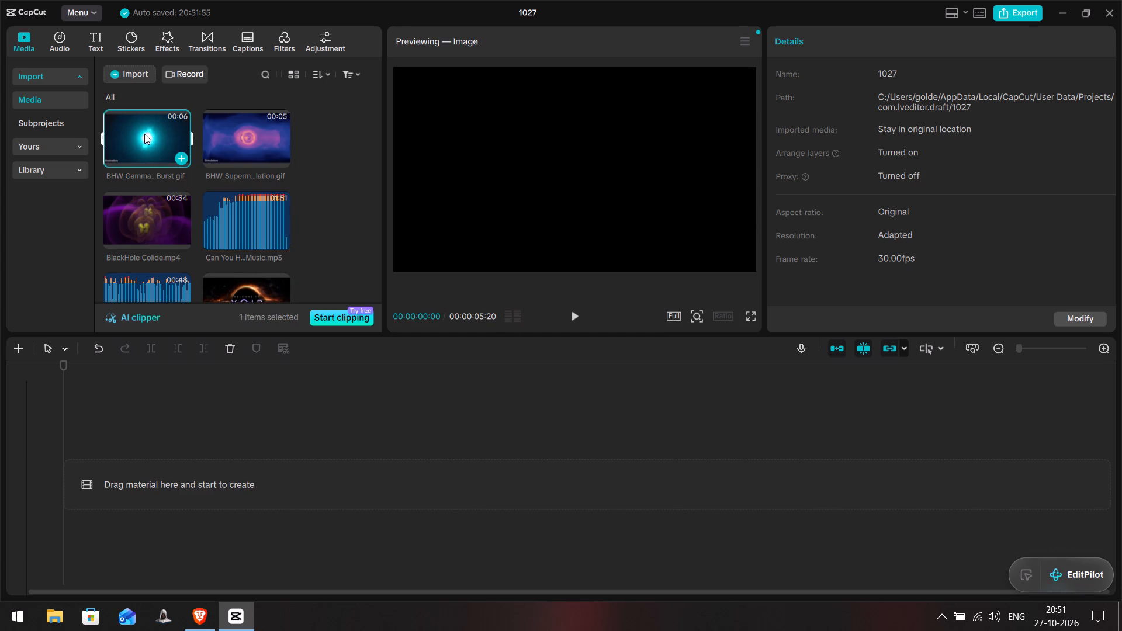
pyautogui.click(247, 136)
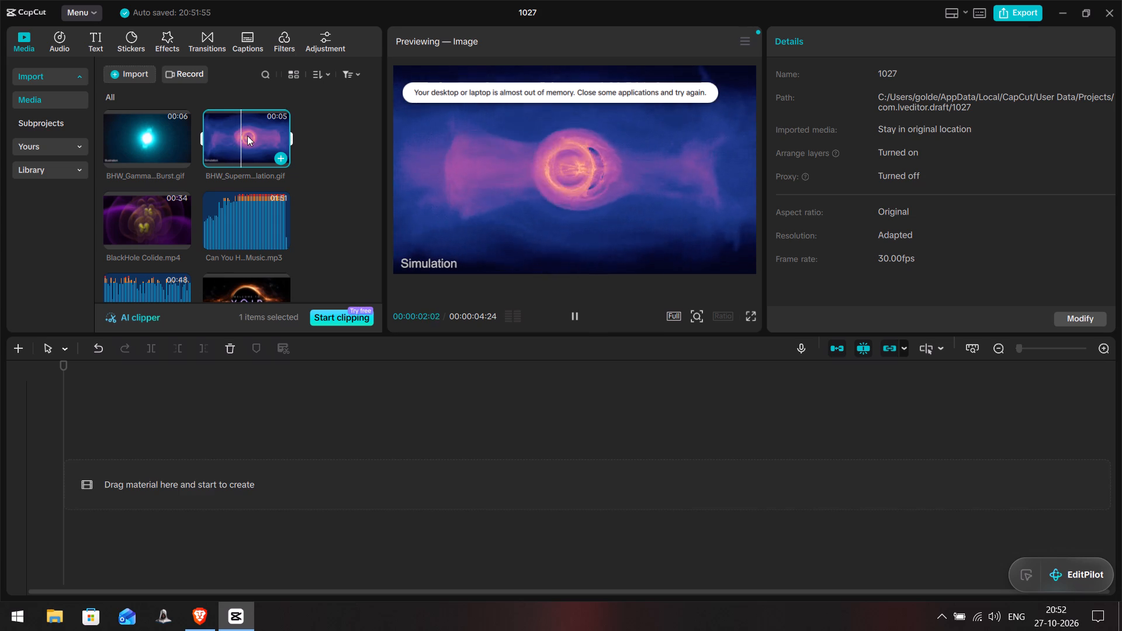
pyautogui.click(153, 230)
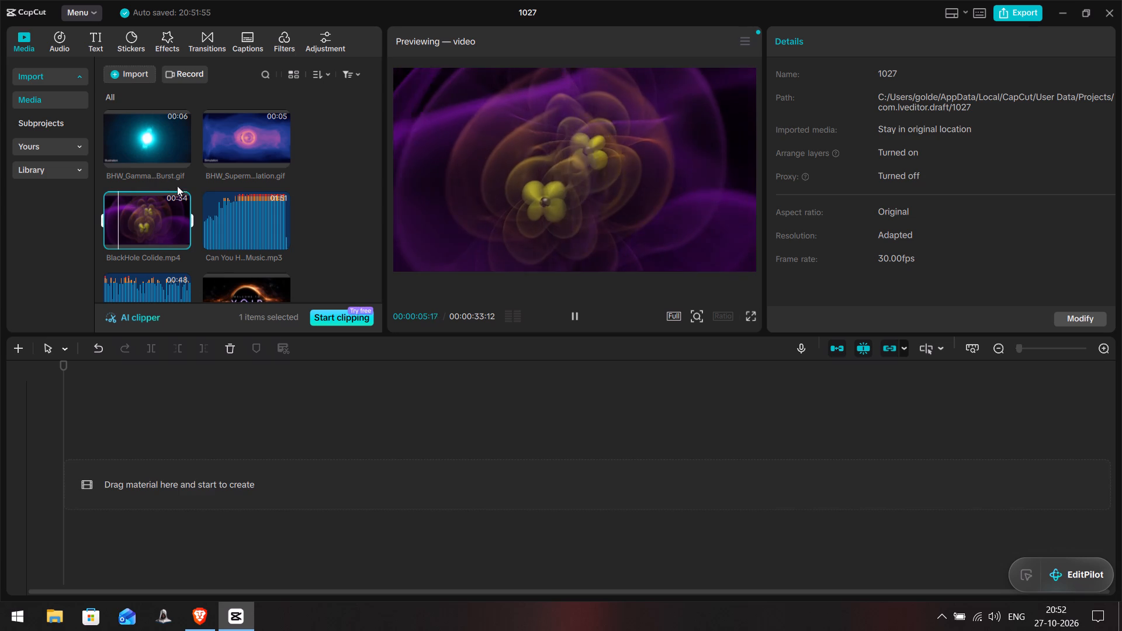
pyautogui.scroll(-1, 202, 199)
pyautogui.scroll(4, 223, 220)
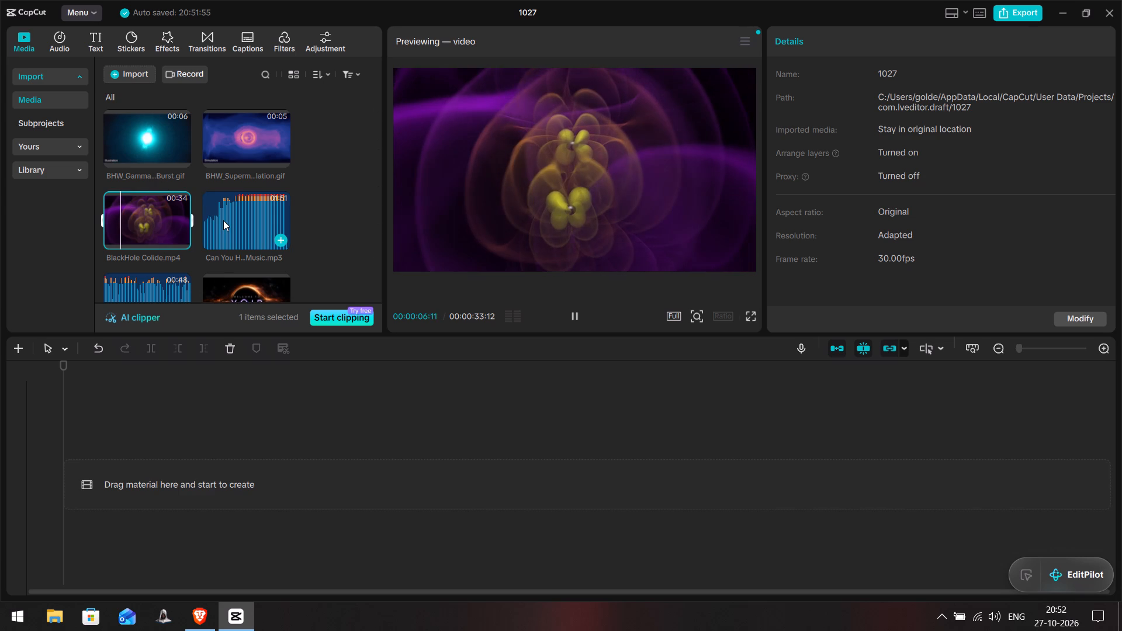
pyautogui.scroll(-2, 223, 220)
pyautogui.scroll(3, 223, 220)
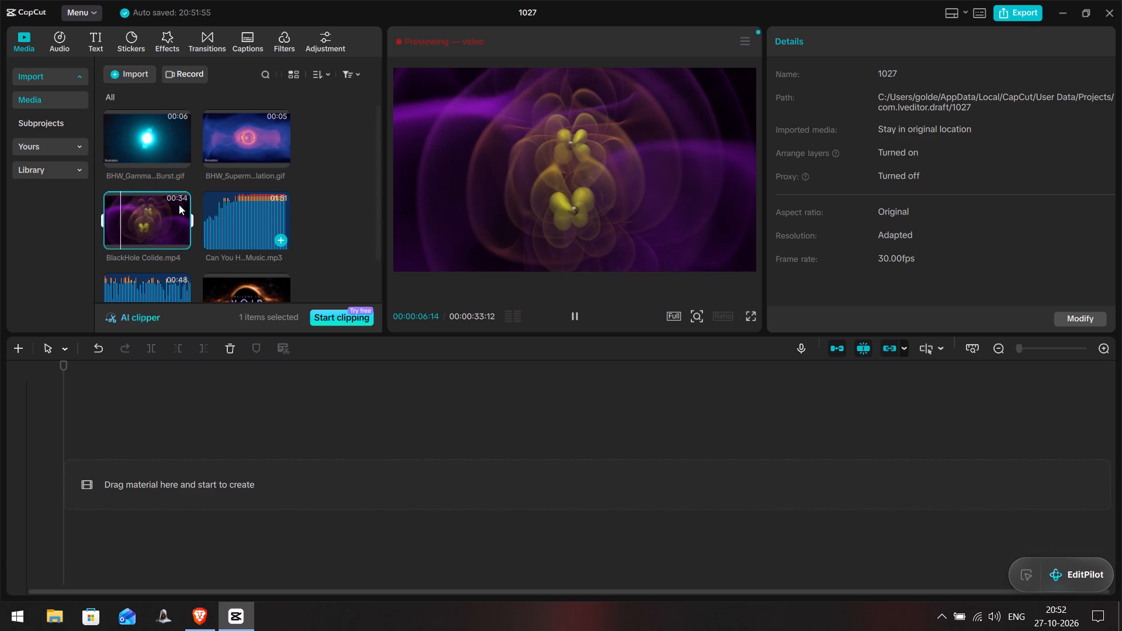
# Set the preview playback quality to Low quality.
pyautogui.click(672, 318)
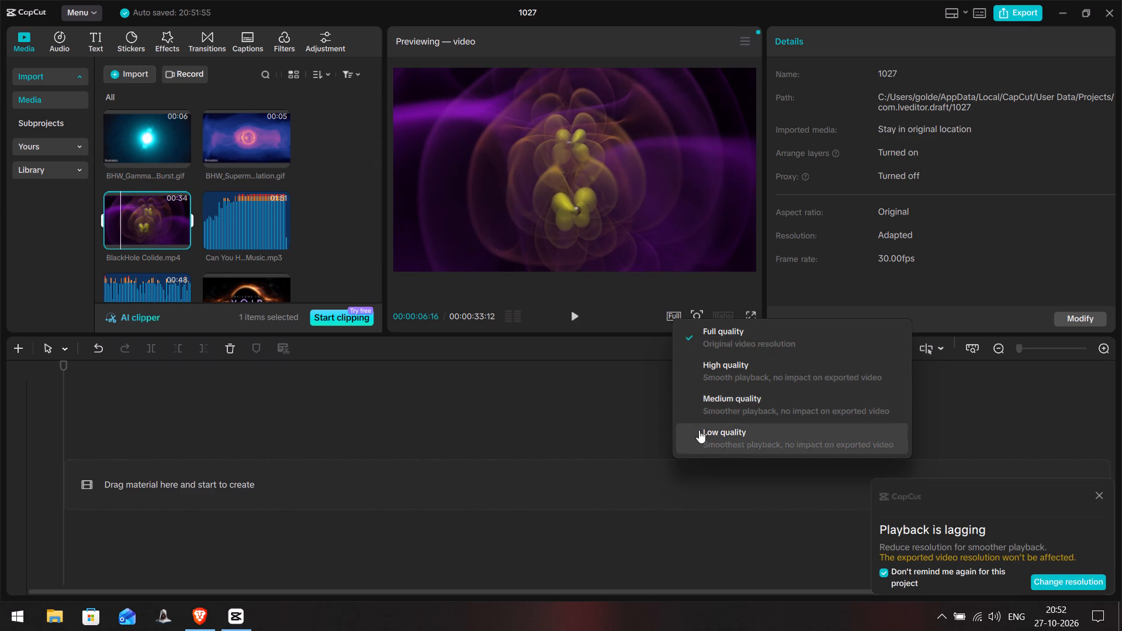
pyautogui.click(699, 432)
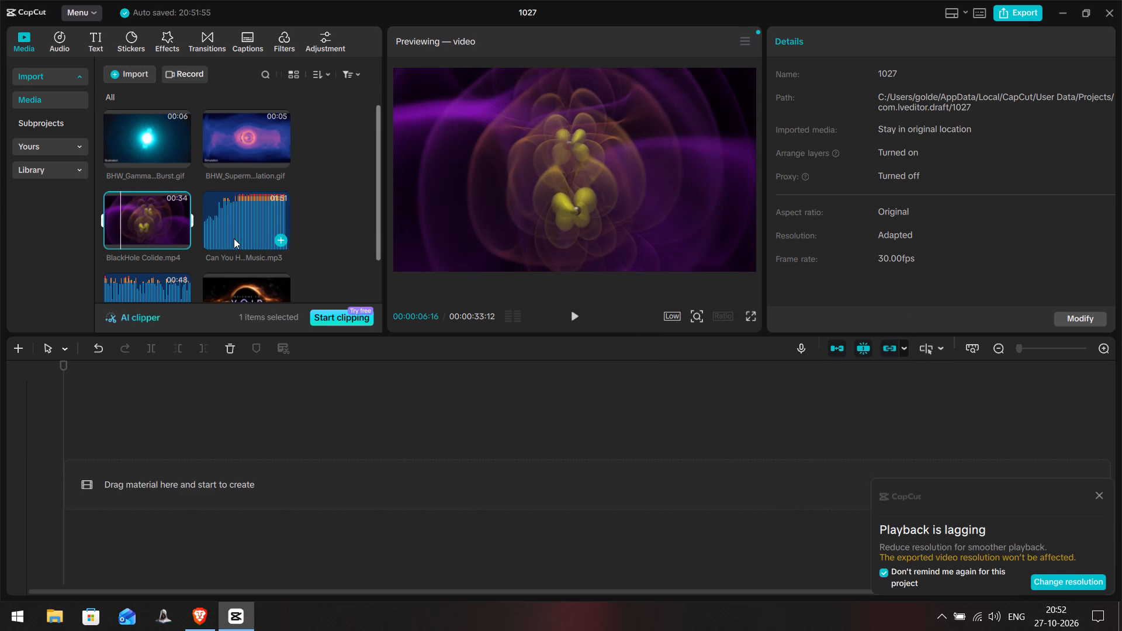
# Skim through BlackHole Colide.mp4 and place the whole clip on the main video track at the start of the timeline.
pyautogui.click(138, 230)
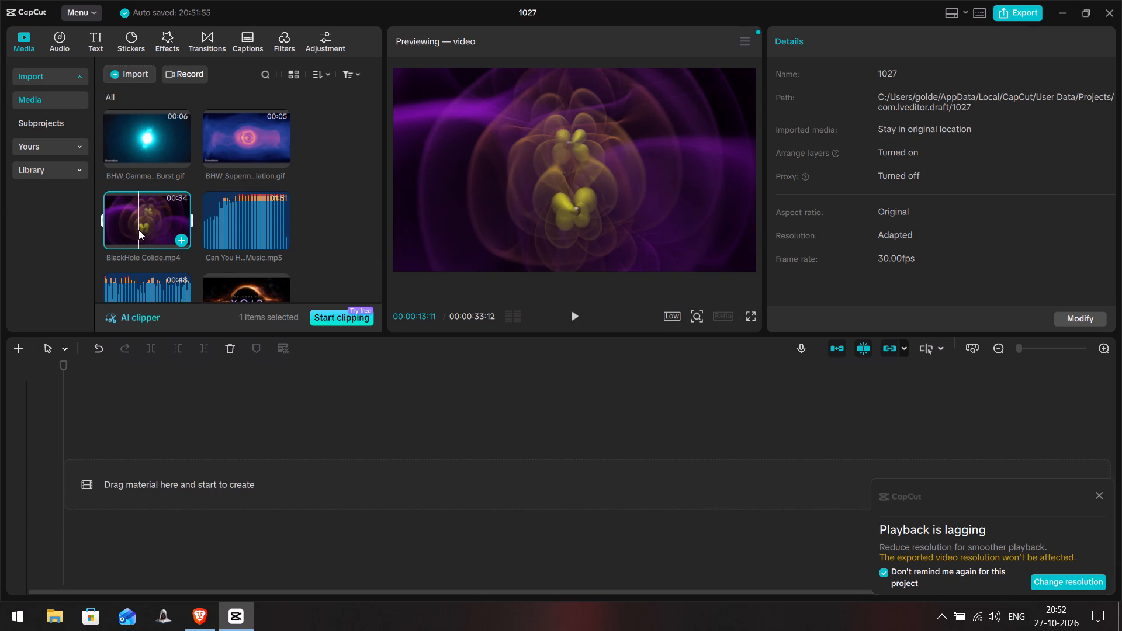
pyautogui.click(139, 224)
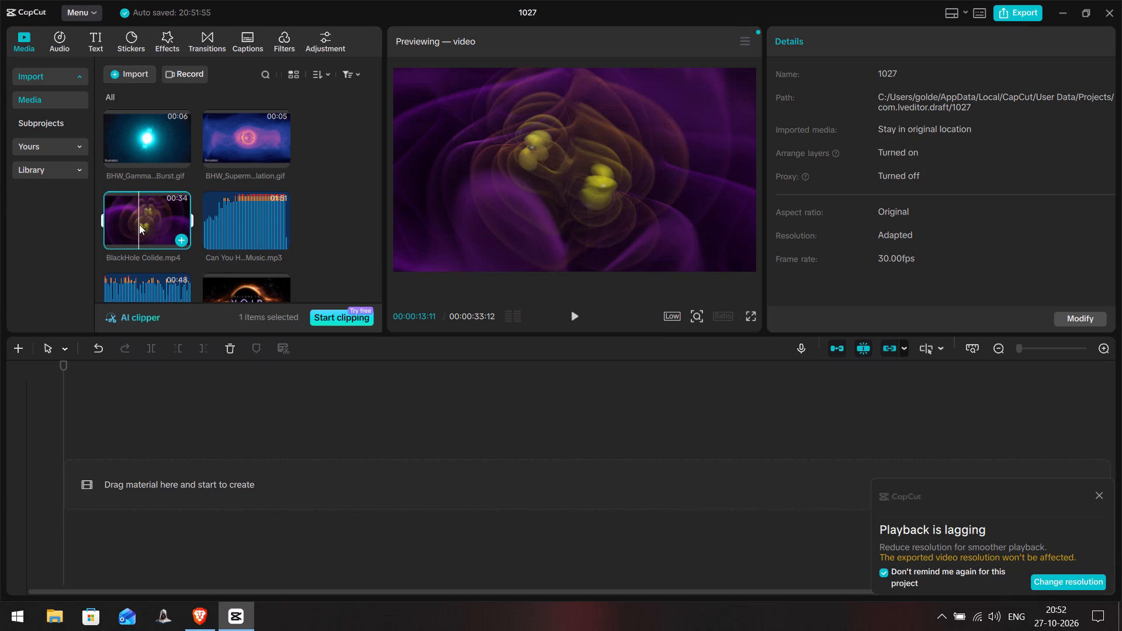
pyautogui.moveTo(139, 224); pyautogui.dragTo(161, 224)
pyautogui.click(157, 216)
pyautogui.click(155, 207)
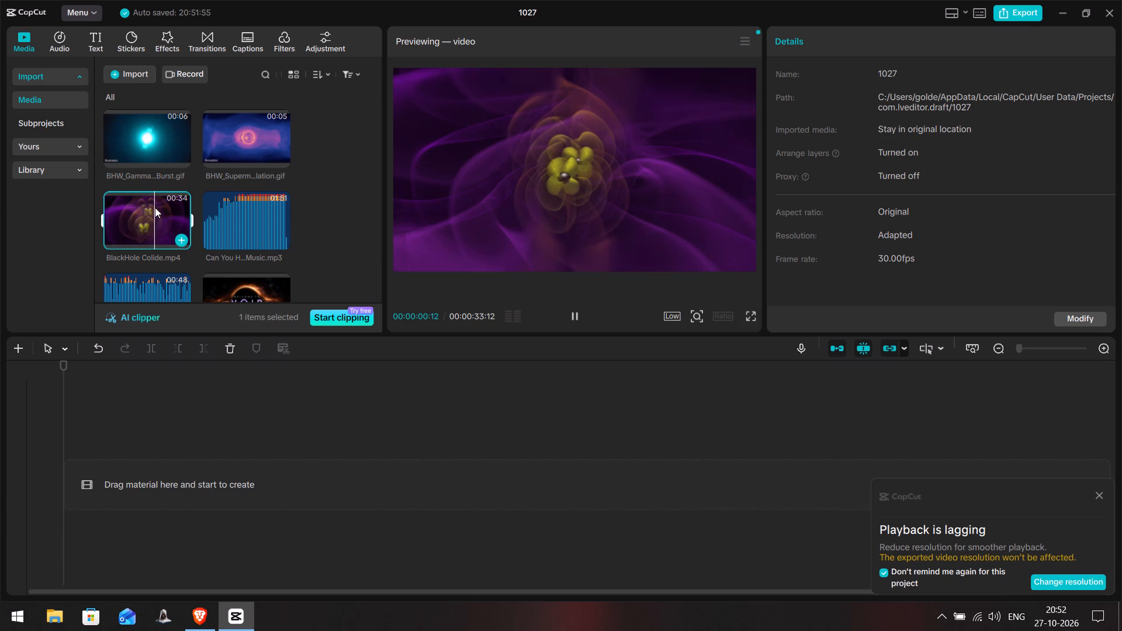
pyautogui.click(141, 207)
pyautogui.moveTo(141, 207); pyautogui.dragTo(157, 475)
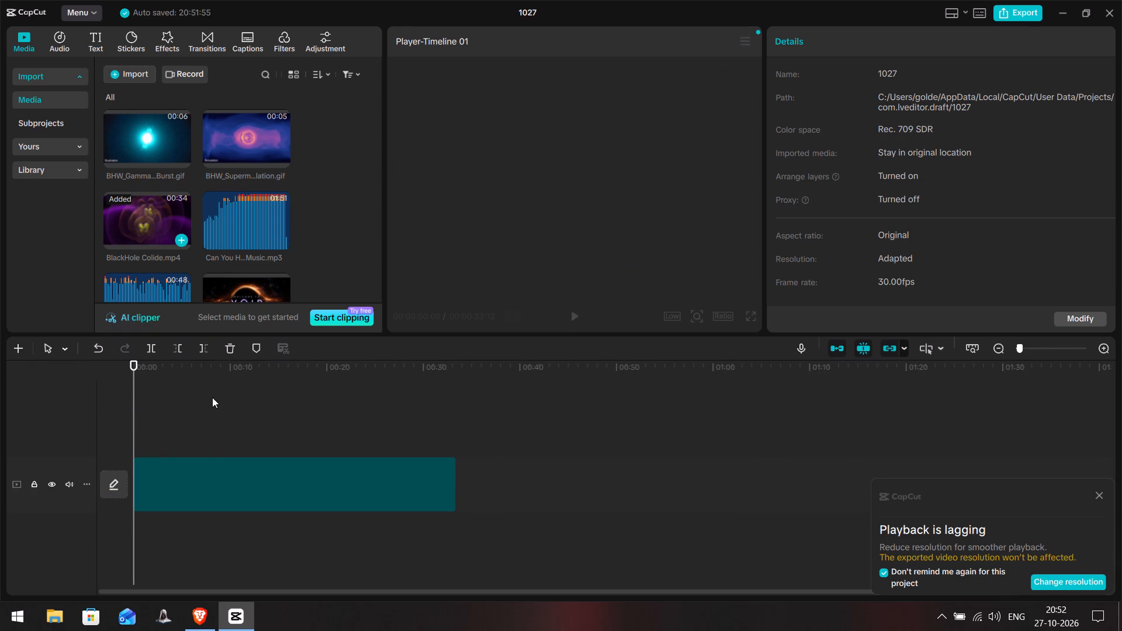
# Add short-5-AI-voice.mp3 on an audio track beneath the video, aligned with the start of the timeline.
pyautogui.moveTo(152, 286); pyautogui.dragTo(161, 283)
pyautogui.moveTo(161, 283); pyautogui.dragTo(154, 542)
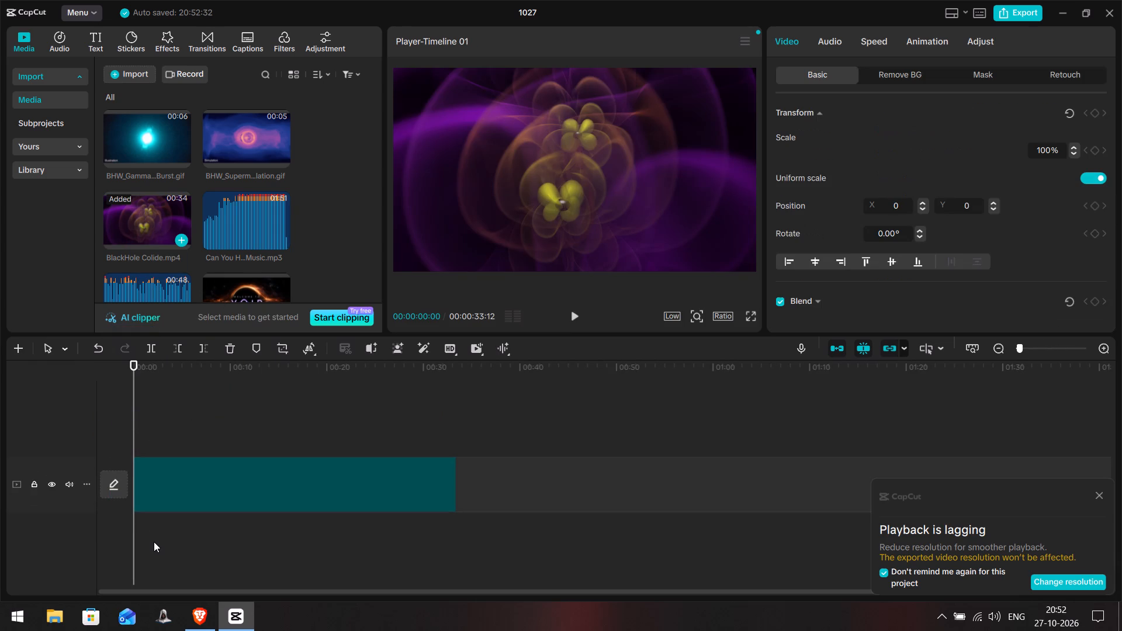
pyautogui.moveTo(154, 542); pyautogui.dragTo(154, 528)
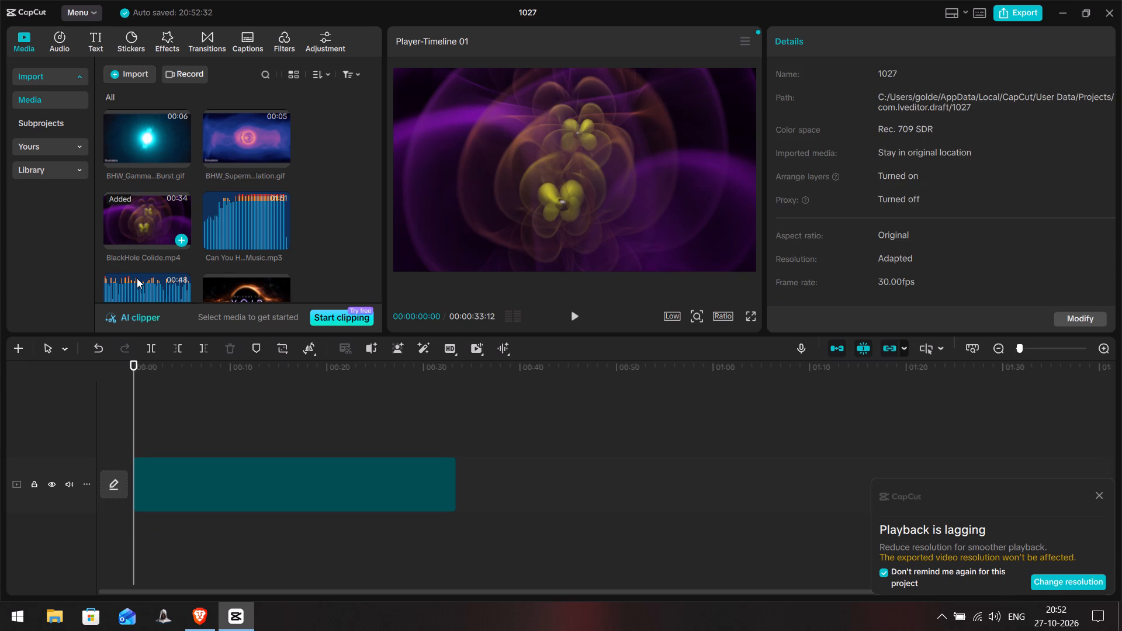
pyautogui.moveTo(279, 533); pyautogui.dragTo(265, 533)
pyautogui.moveTo(265, 533); pyautogui.dragTo(250, 533)
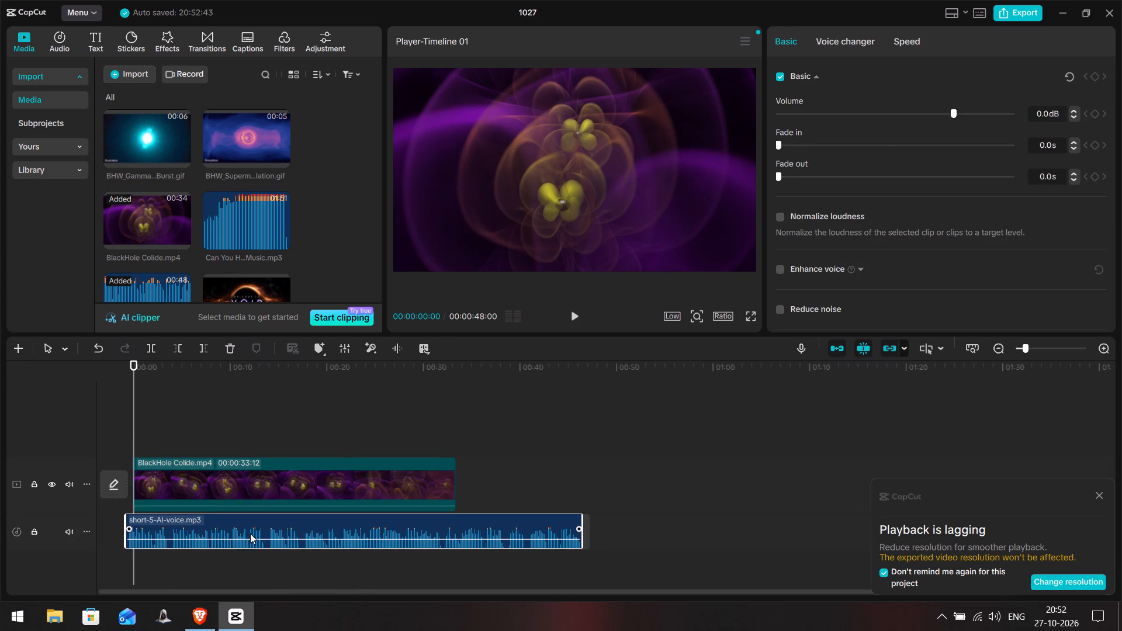
# Play the timeline from the beginning to check where the first voice-over phrase ends against the video.
pyautogui.click(191, 402)
pyautogui.moveTo(183, 405); pyautogui.dragTo(147, 410)
pyautogui.click(147, 410)
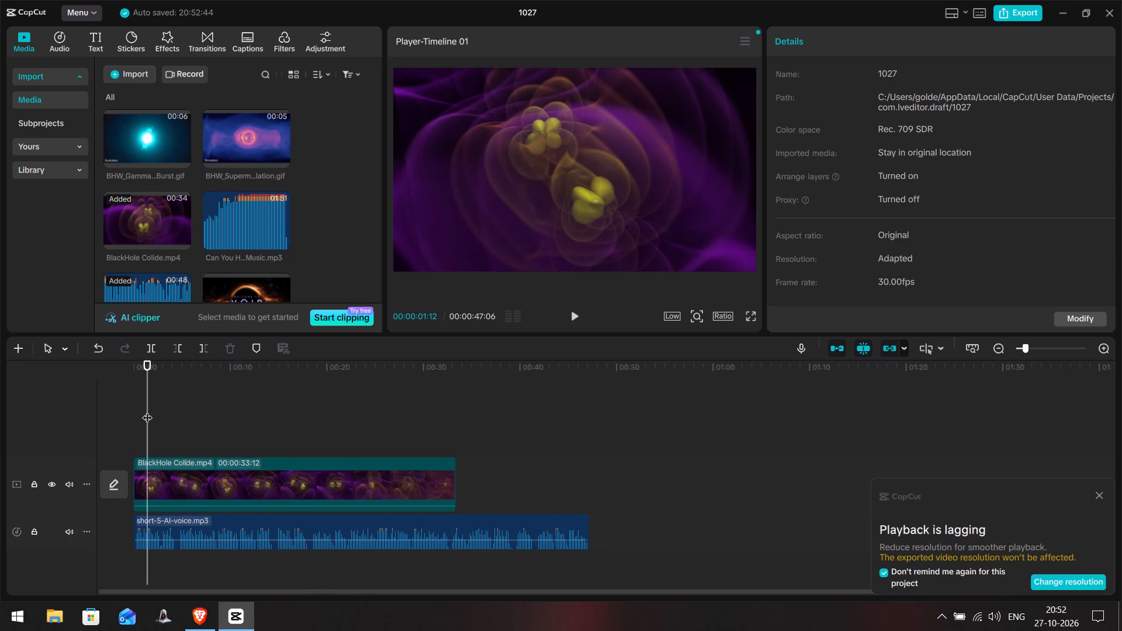
pyautogui.moveTo(147, 410); pyautogui.dragTo(112, 412)
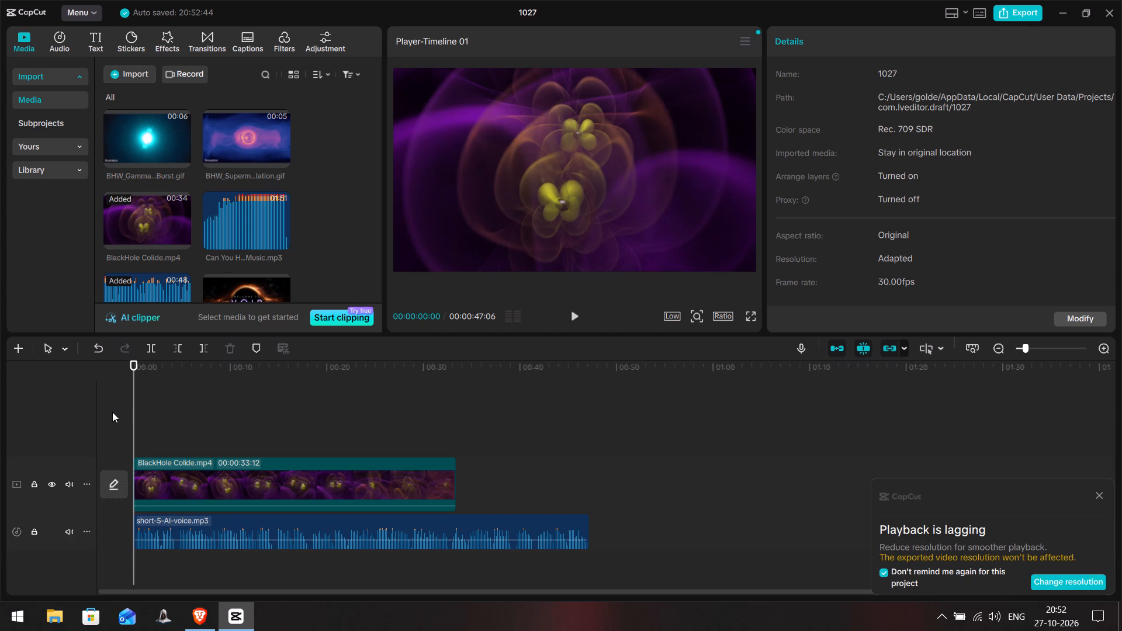
pyautogui.press('space')
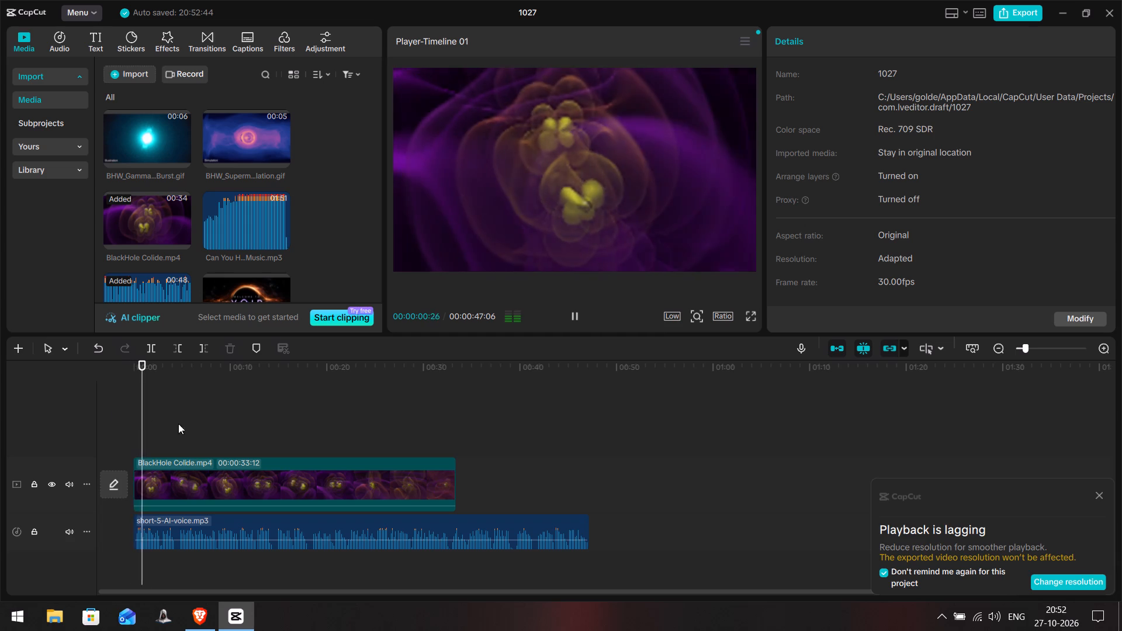
pyautogui.press('space')
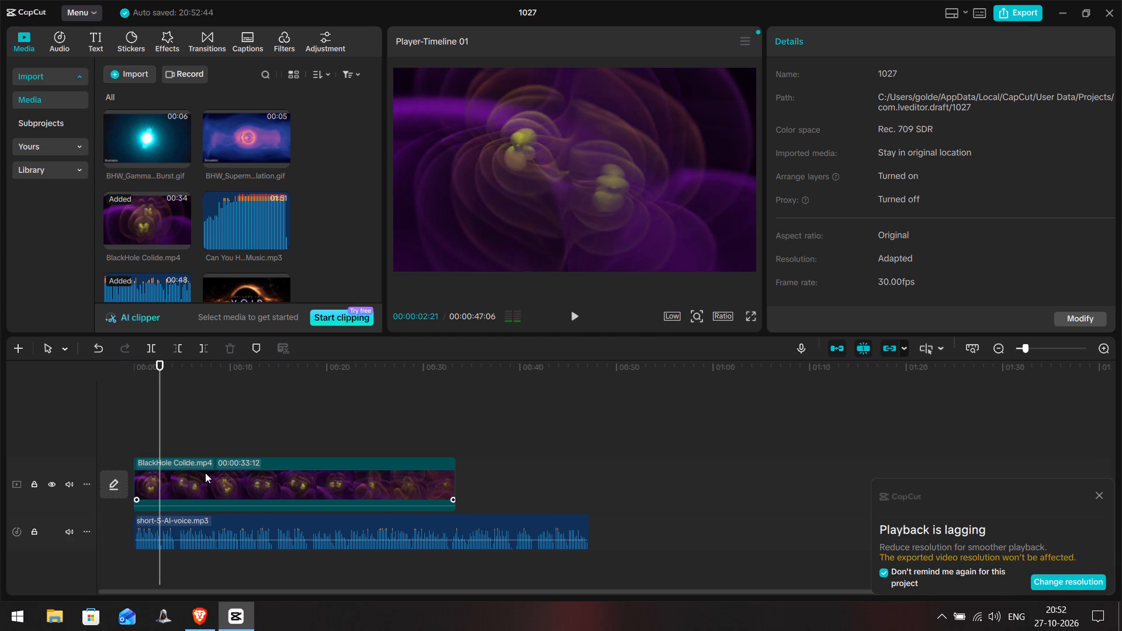
pyautogui.keyDown('ctrl'); pyautogui.scroll(9, 205, 492); pyautogui.keyUp('ctrl')
pyautogui.press('space')
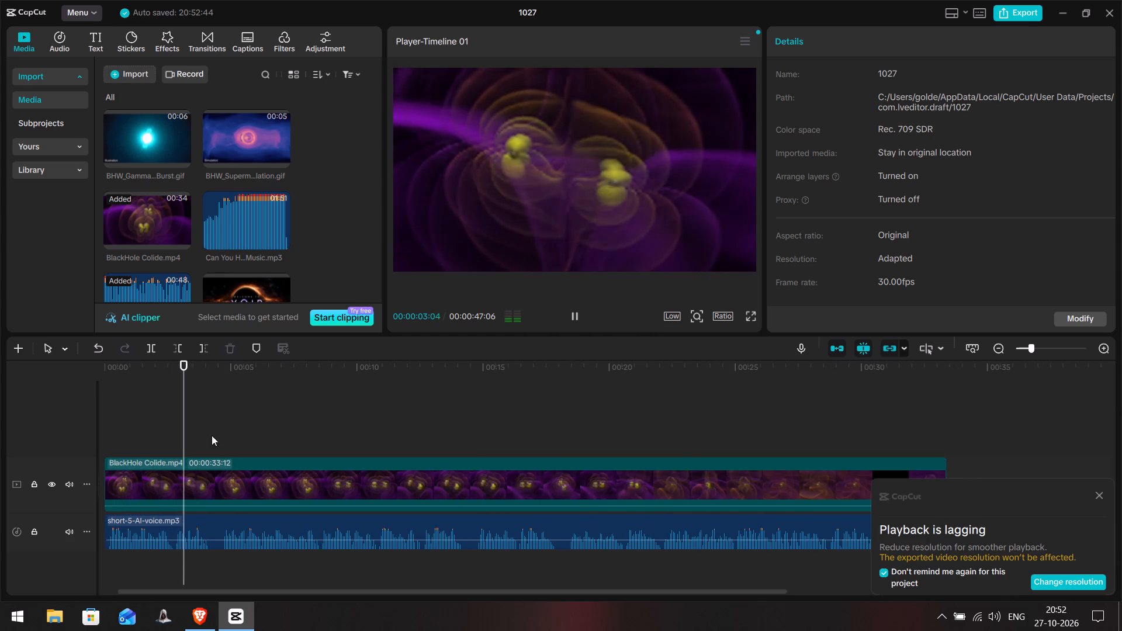
pyautogui.press('space')
# Split the BlackHole Colide.mp4 clip at 00:00:04:06, where the first voice-over phrase ends, and delete the part after the cut.
pyautogui.moveTo(209, 421); pyautogui.dragTo(210, 421)
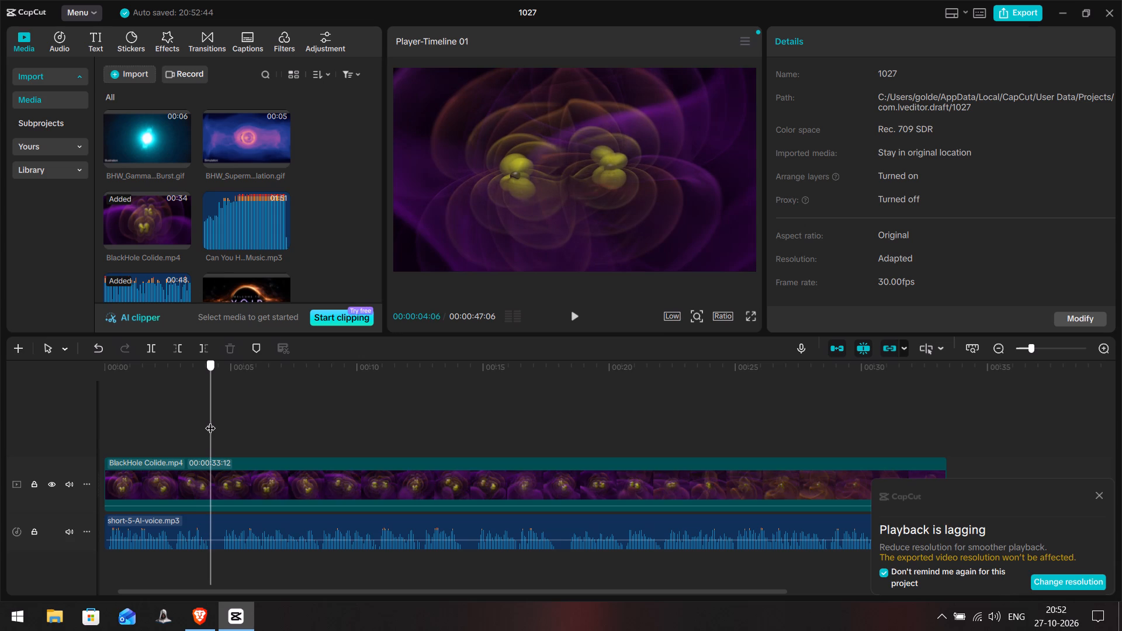
pyautogui.moveTo(210, 421); pyautogui.dragTo(212, 424)
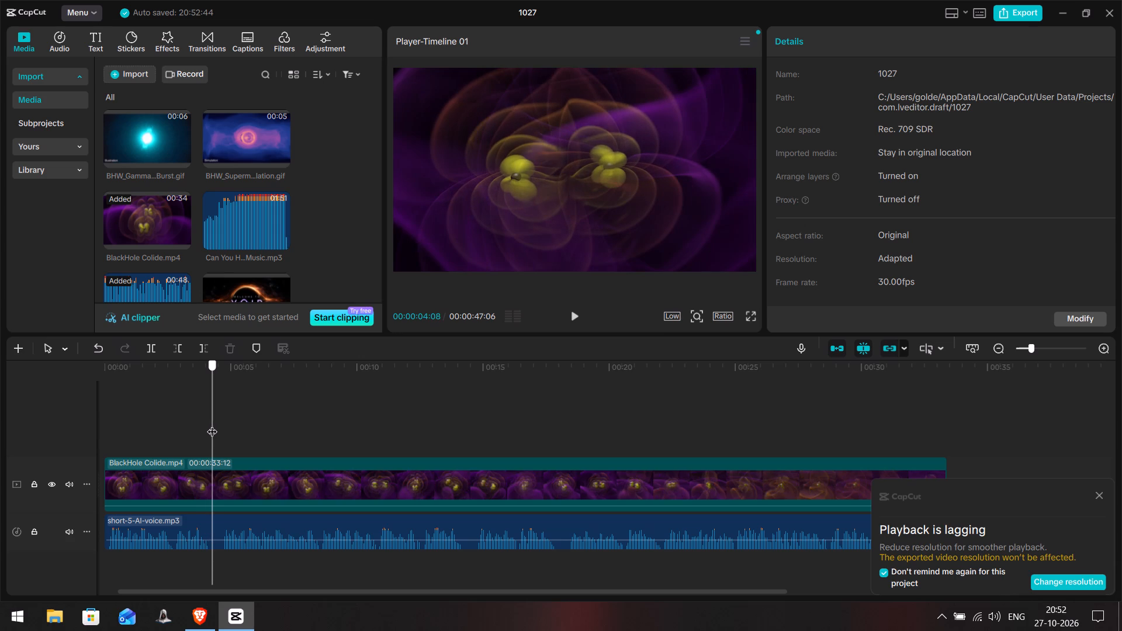
pyautogui.moveTo(212, 424); pyautogui.dragTo(211, 431)
pyautogui.click(242, 477)
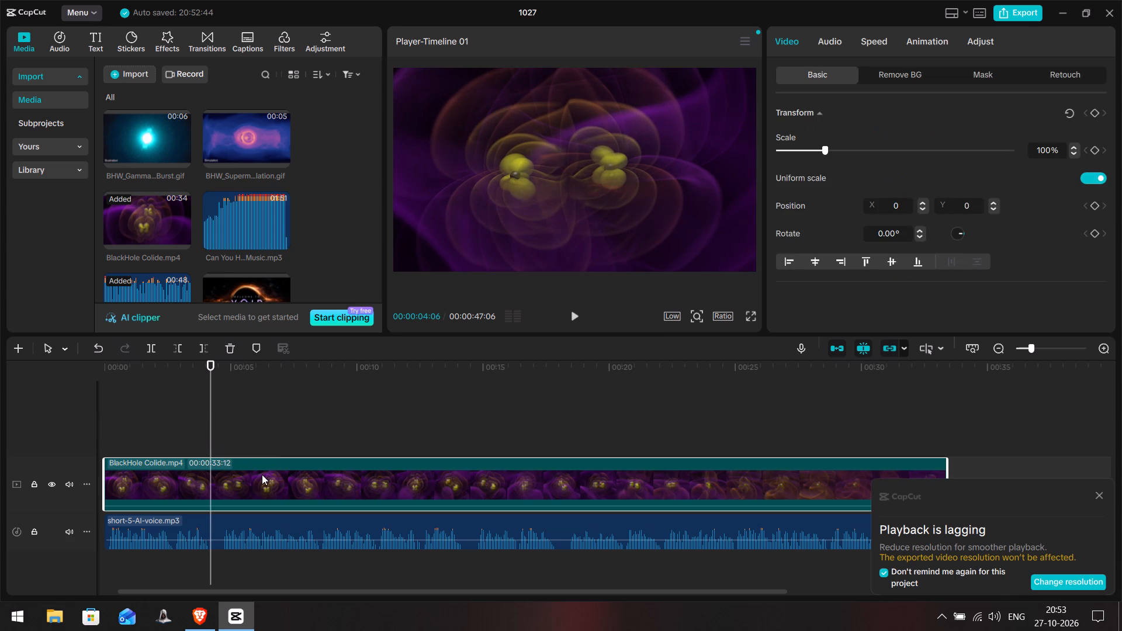
pyautogui.hotkey('ctrl', 'b')
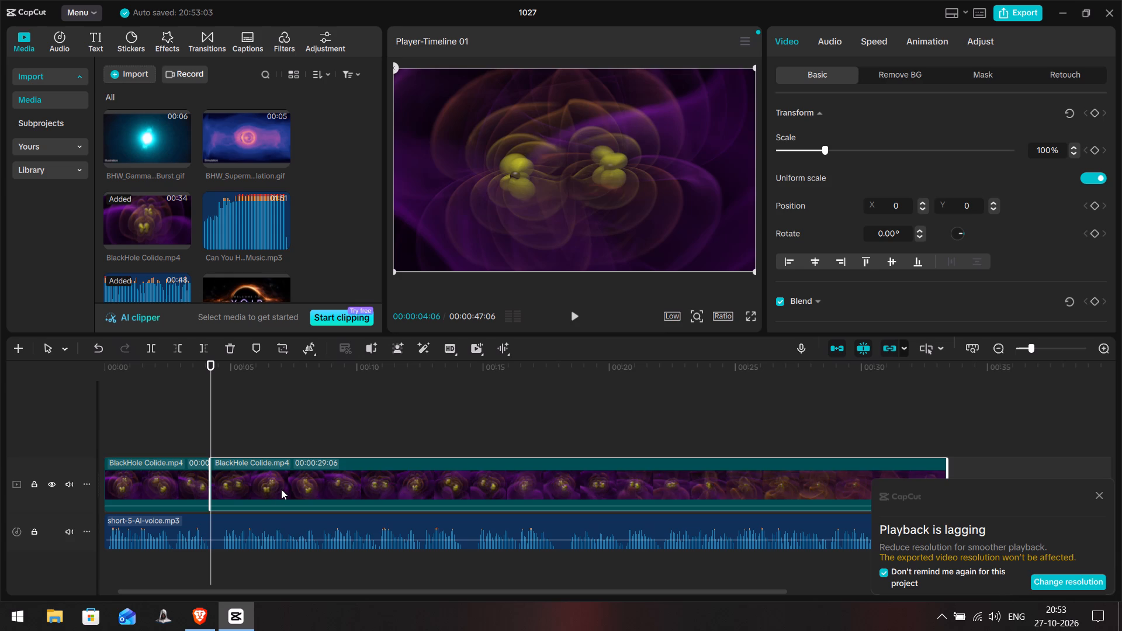
pyautogui.press('Delete')
# Play the timeline from the start to check the shortened BlackHole Colide.mp4 clip against the voice-over.
pyautogui.click(161, 431)
pyautogui.moveTo(161, 431); pyautogui.dragTo(51, 435)
pyautogui.press('space')
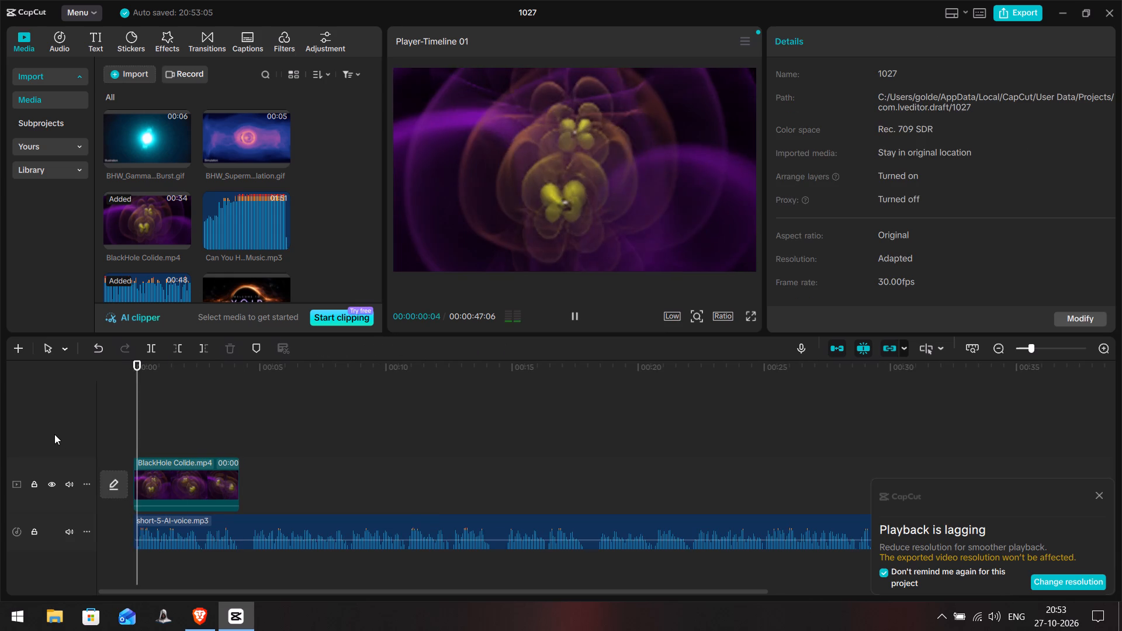
pyautogui.click(162, 429)
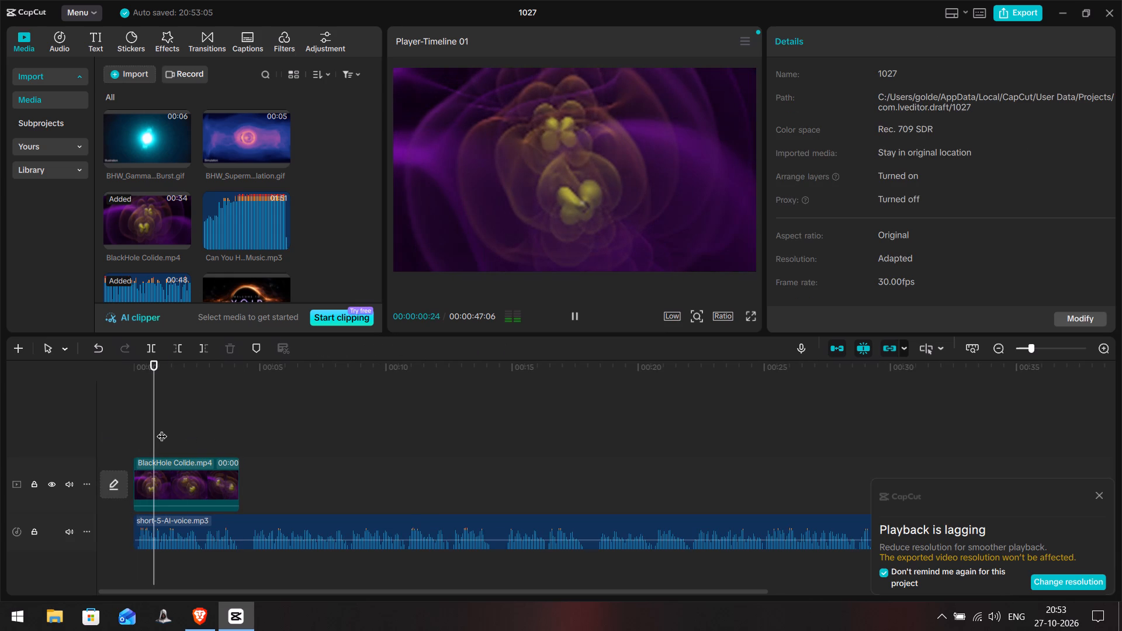
pyautogui.click(196, 431)
pyautogui.press('space')
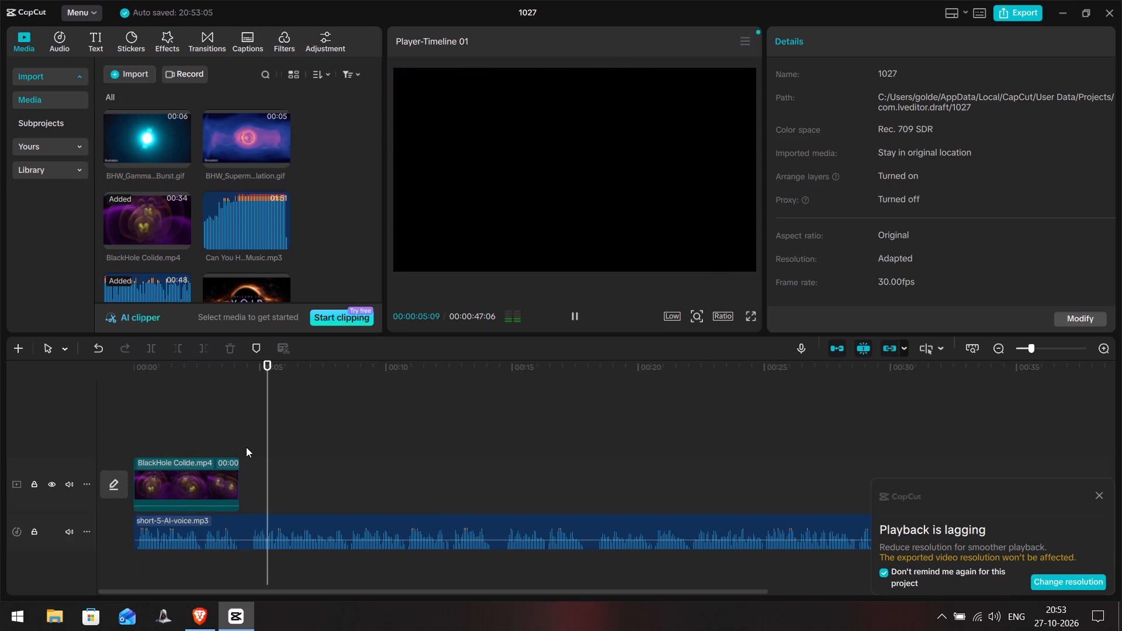
# Place BHW_Gamma-ray_Burst.gif on the main video track directly after the BlackHole Colide.mp4 clip, at 00:00:04:06.
pyautogui.click(238, 423)
pyautogui.click(238, 423)
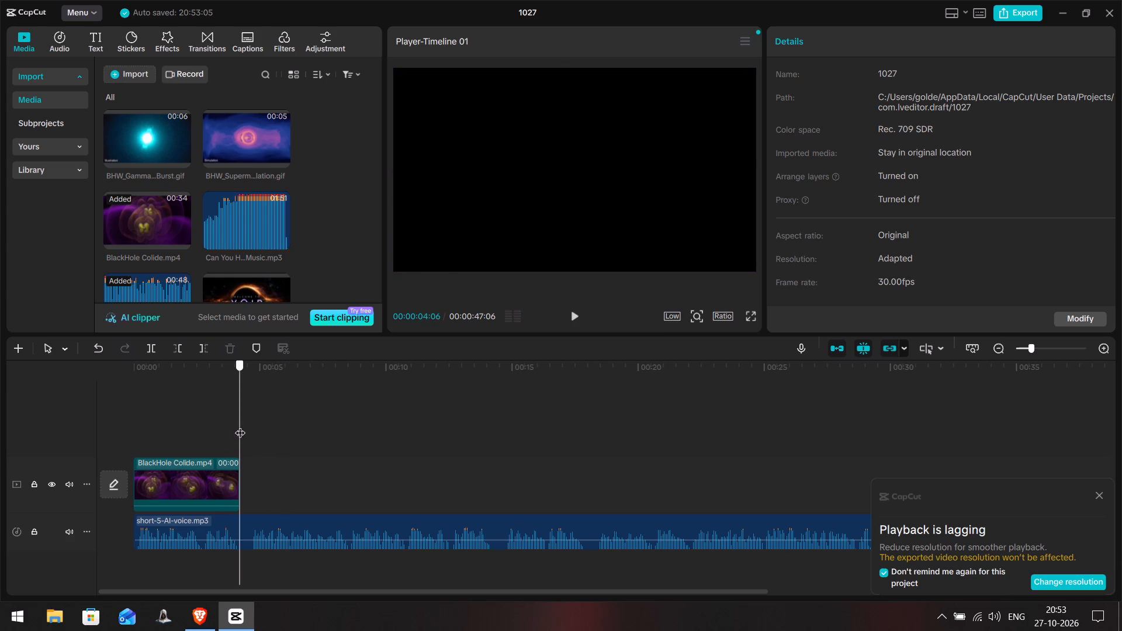
pyautogui.click(126, 135)
pyautogui.moveTo(127, 135); pyautogui.dragTo(265, 285)
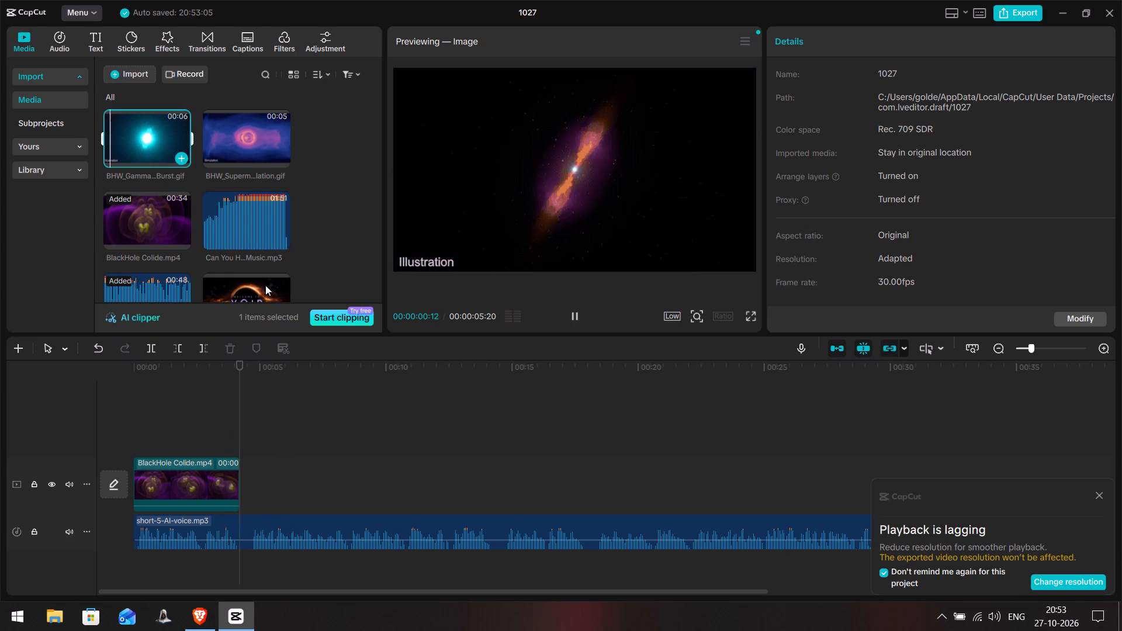
pyautogui.moveTo(265, 285); pyautogui.dragTo(246, 486)
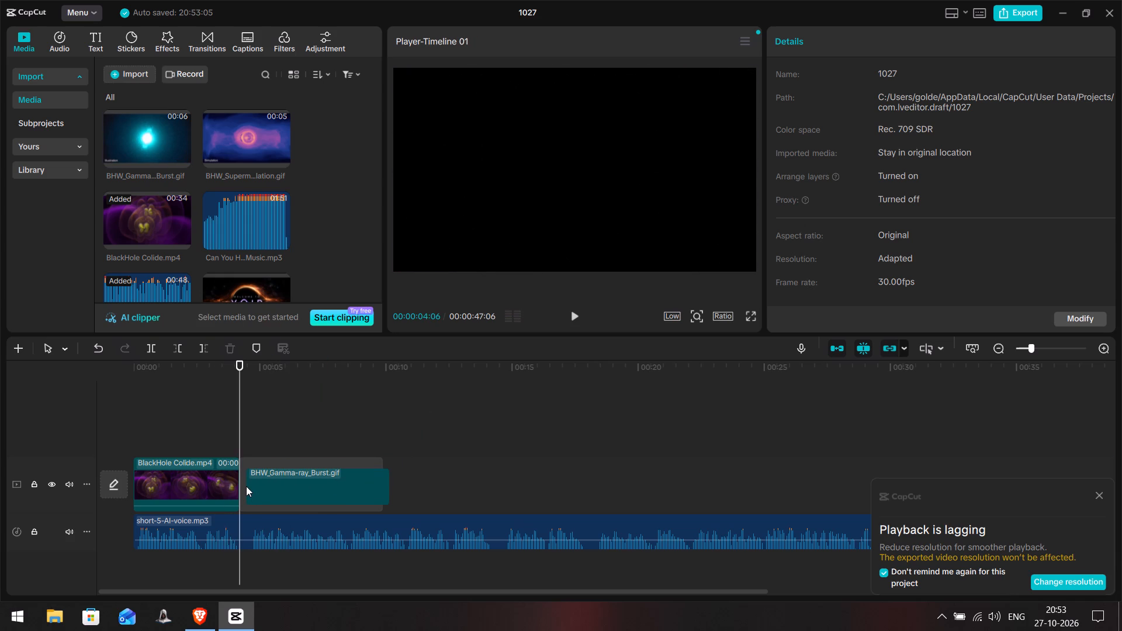
# Set the project's aspect ratio to 9:16.
pyautogui.click(722, 317)
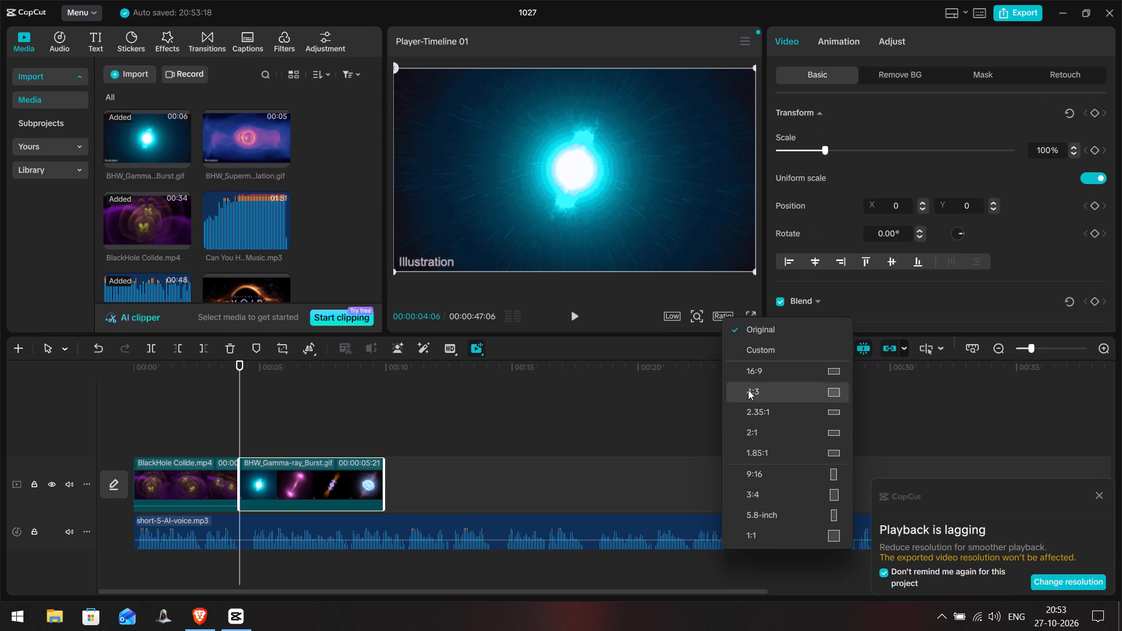
pyautogui.click(750, 474)
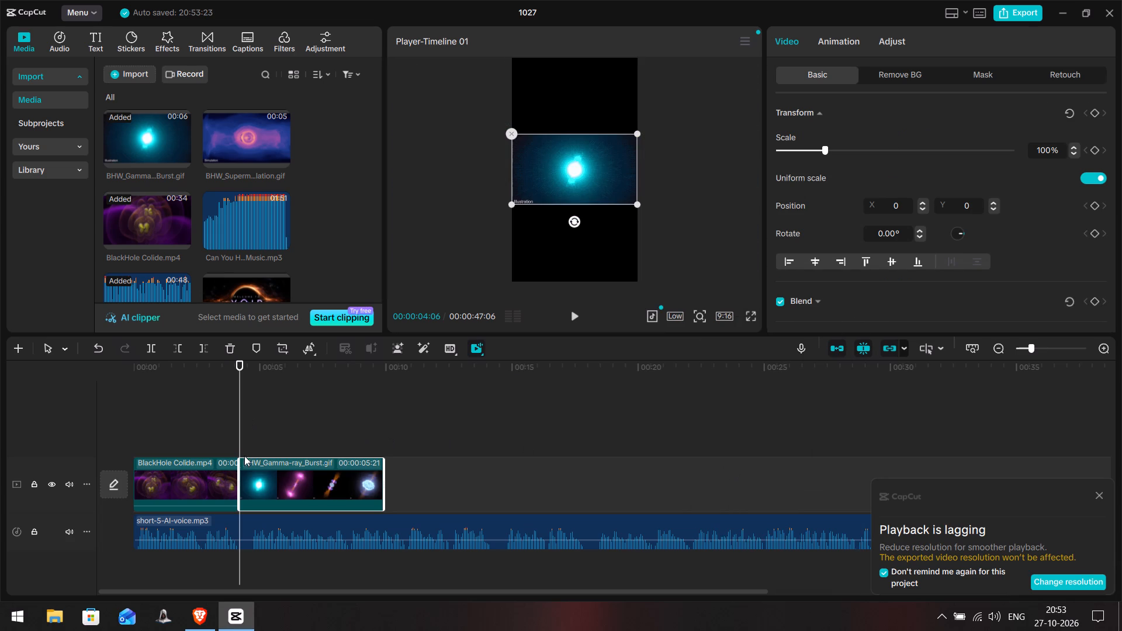
# Rotate the BlackHole Colide.mp4 clip to 90° and enlarge it until it fills the vertical frame.
pyautogui.click(169, 443)
pyautogui.click(173, 477)
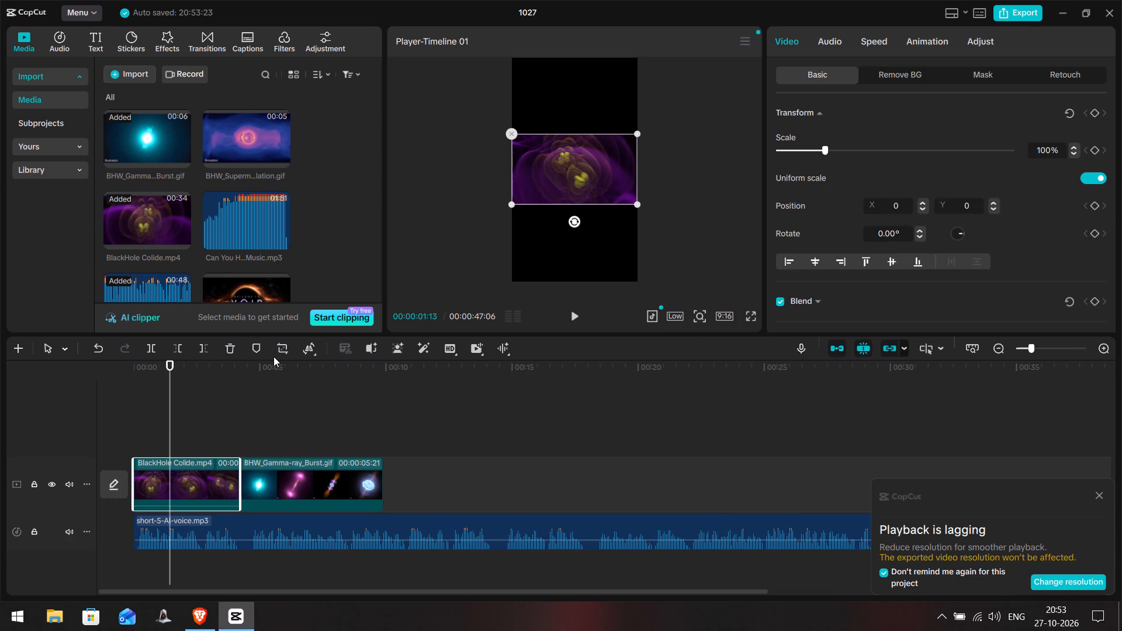
pyautogui.moveTo(569, 223); pyautogui.dragTo(483, 168)
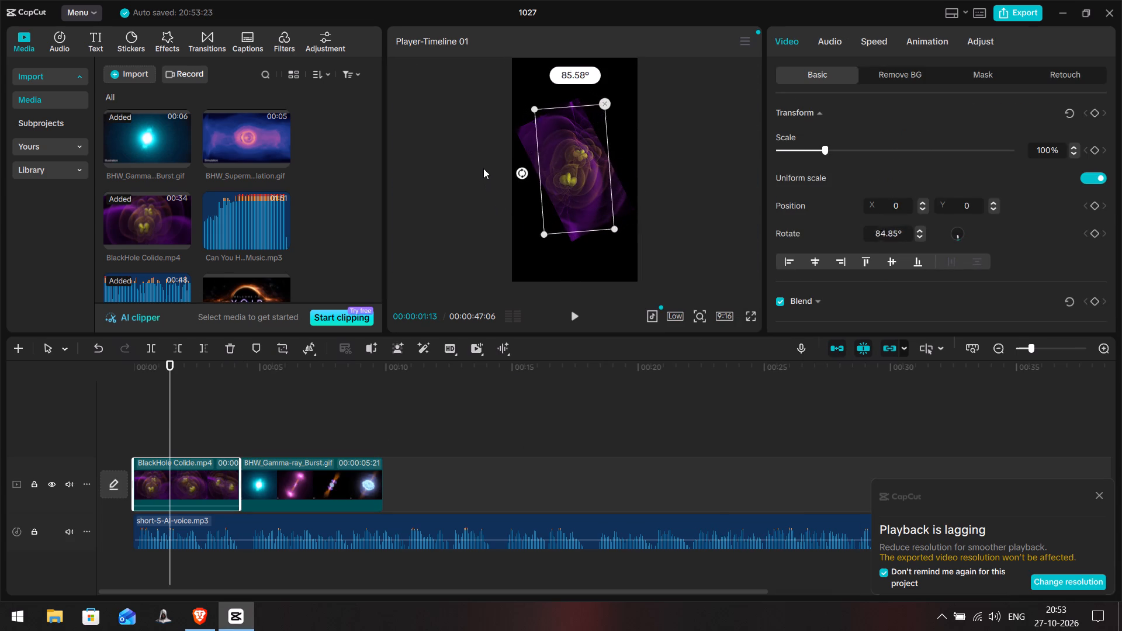
pyautogui.moveTo(483, 168); pyautogui.dragTo(484, 164)
pyautogui.moveTo(608, 235); pyautogui.dragTo(661, 317)
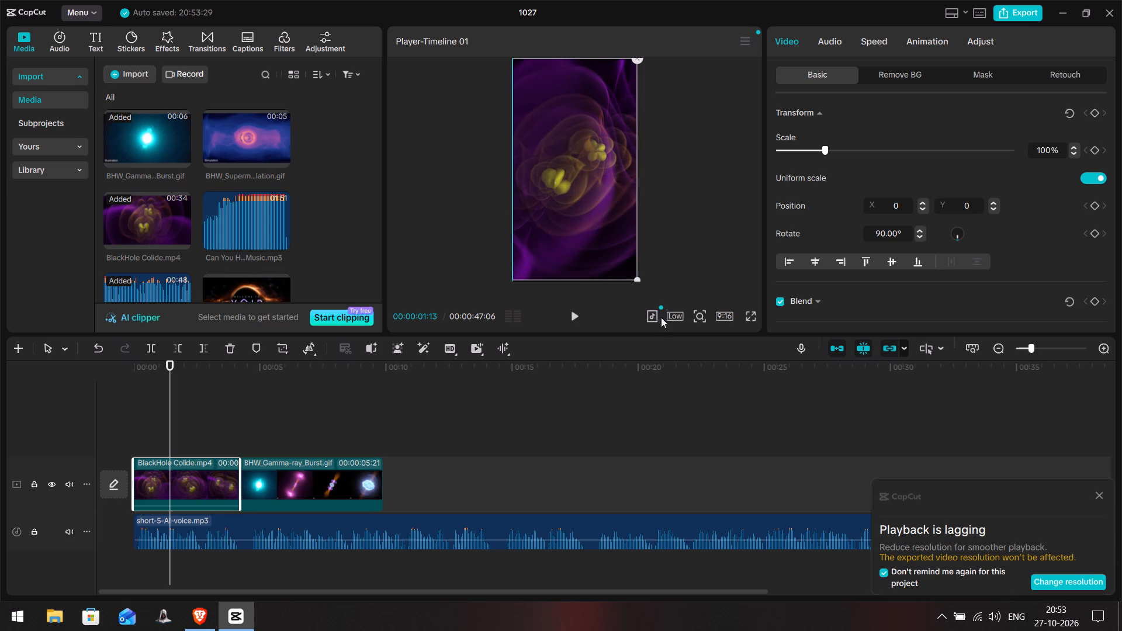
pyautogui.moveTo(661, 317); pyautogui.dragTo(658, 325)
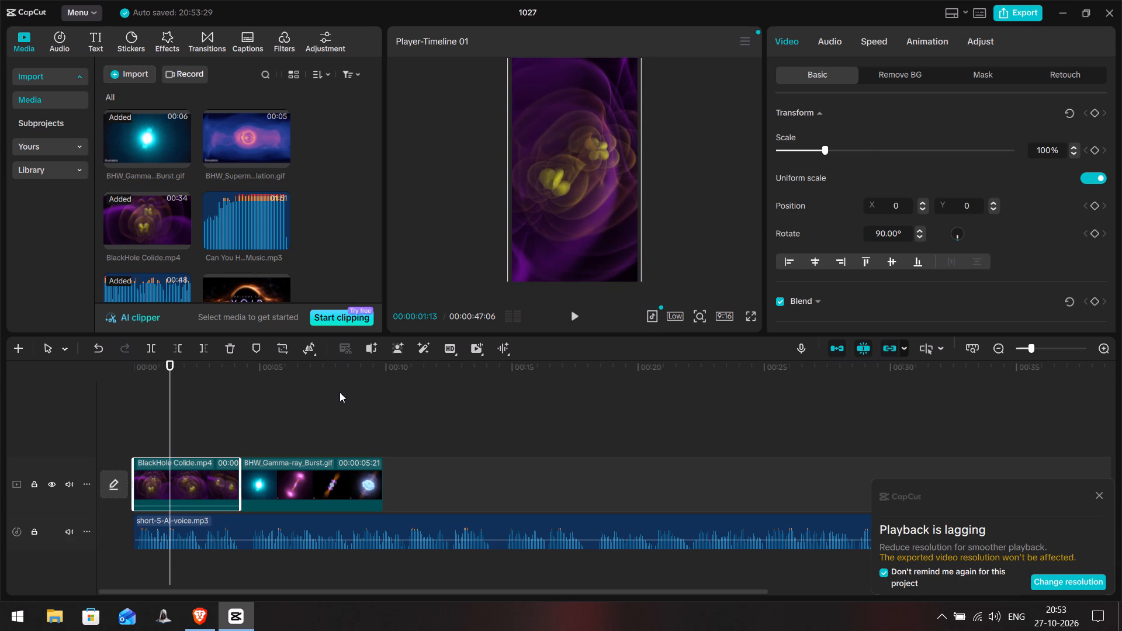
# Rotate the BHW_Gamma-ray_Burst.gif clip to 90° and scale it to about 213% so it fills the vertical frame.
pyautogui.click(258, 427)
pyautogui.click(237, 417)
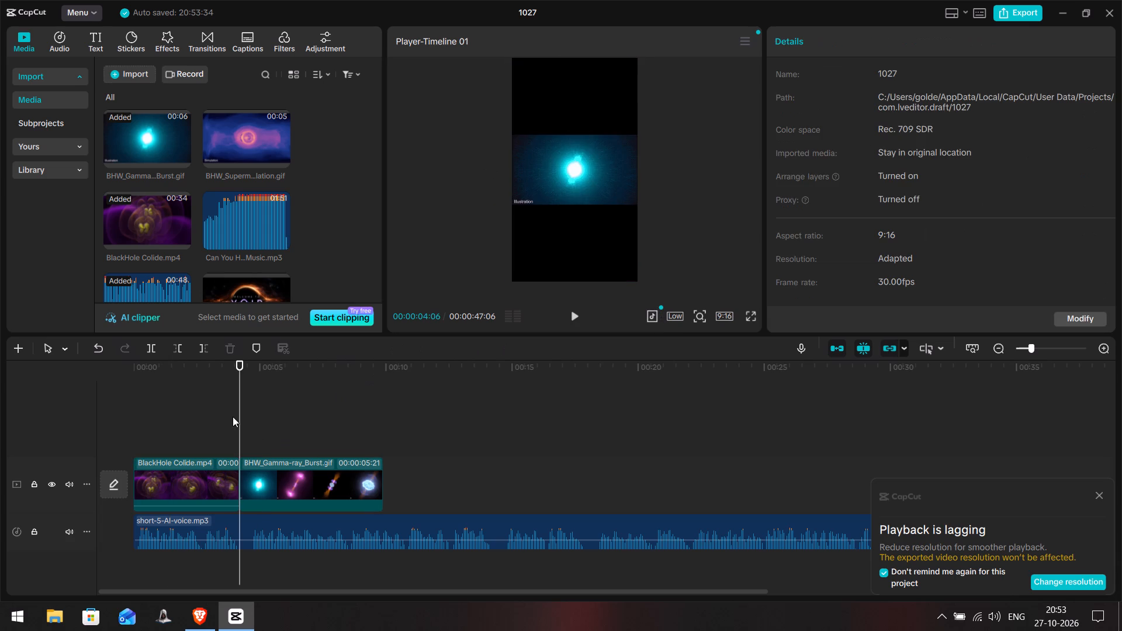
pyautogui.click(233, 417)
pyautogui.press('space')
pyautogui.press('space')
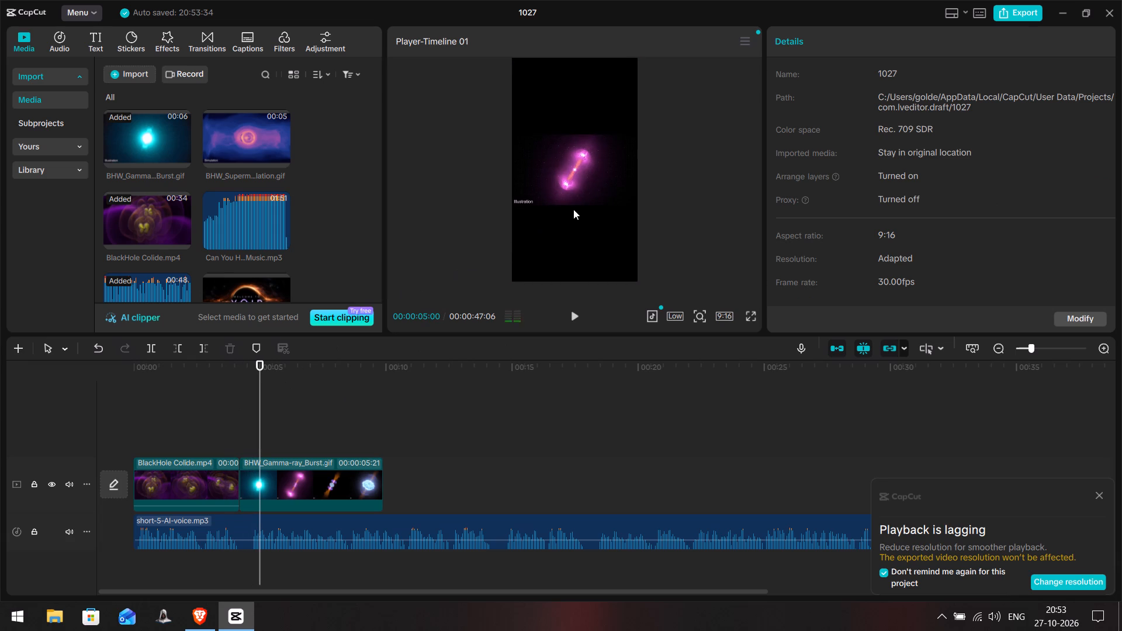
pyautogui.click(573, 209)
pyautogui.click(573, 192)
pyautogui.moveTo(576, 223); pyautogui.dragTo(568, 221)
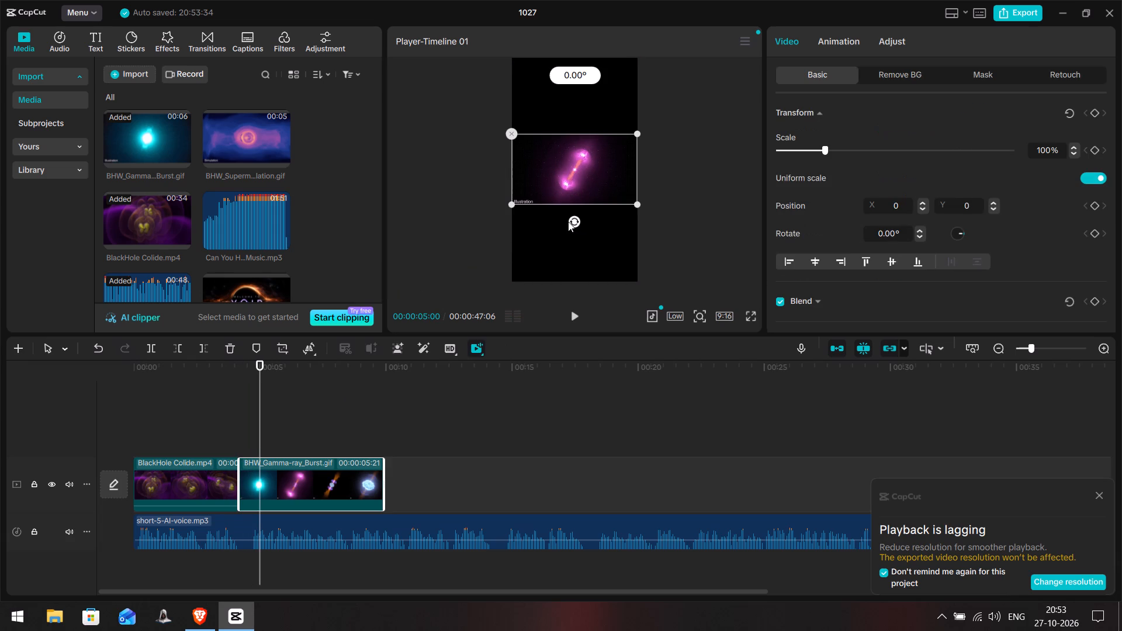
pyautogui.moveTo(568, 221); pyautogui.dragTo(511, 172)
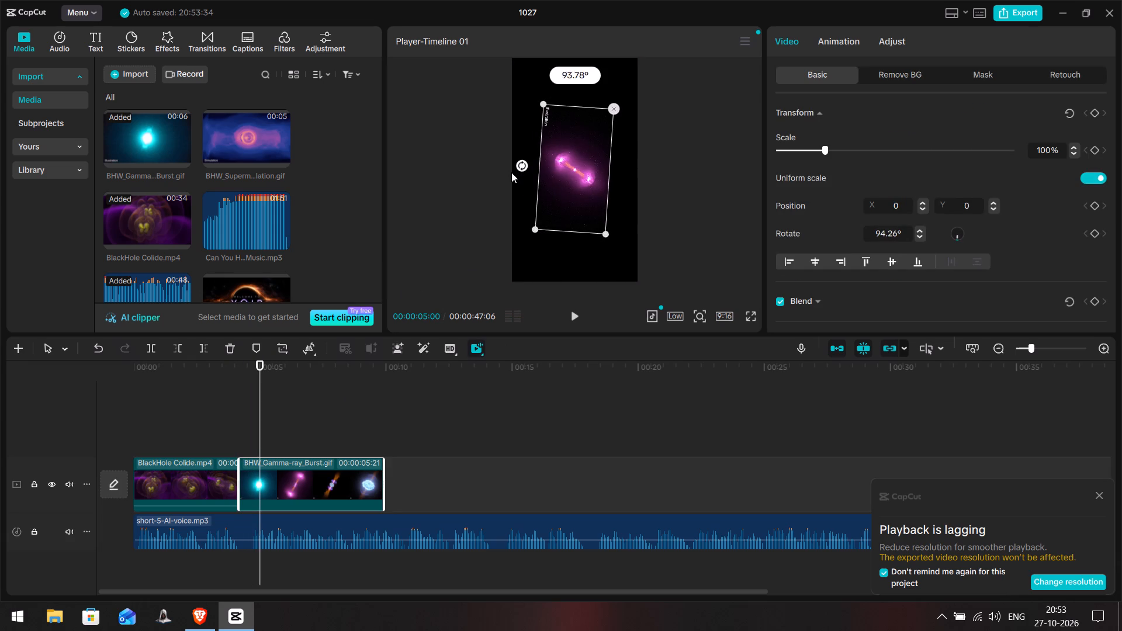
pyautogui.moveTo(511, 172); pyautogui.dragTo(511, 173)
pyautogui.moveTo(610, 235); pyautogui.dragTo(663, 291)
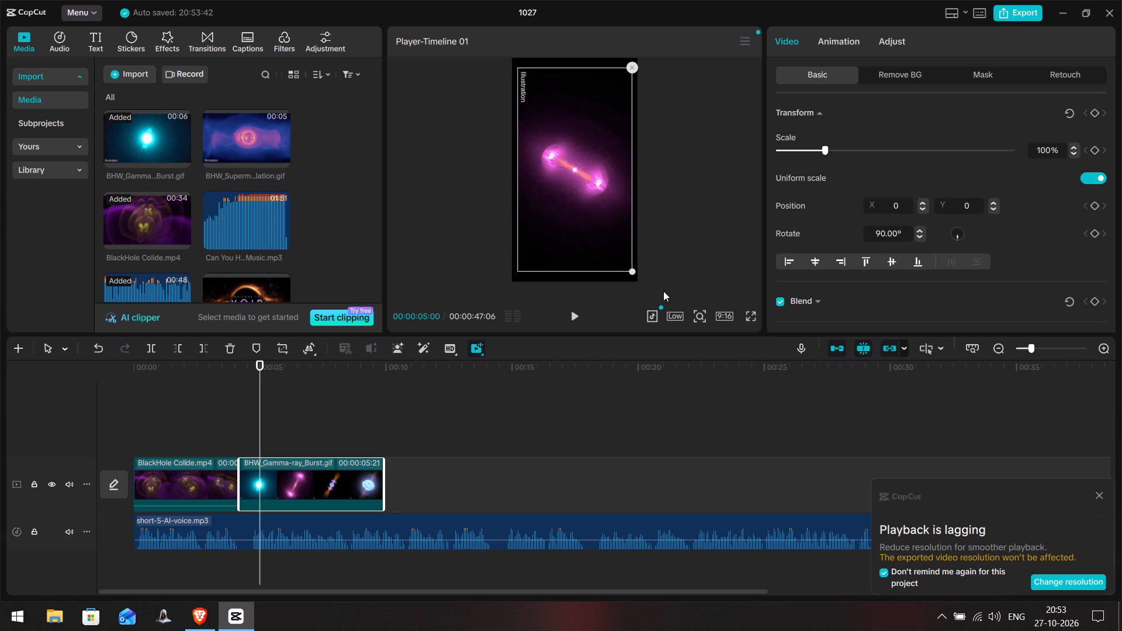
pyautogui.moveTo(663, 291); pyautogui.dragTo(697, 327)
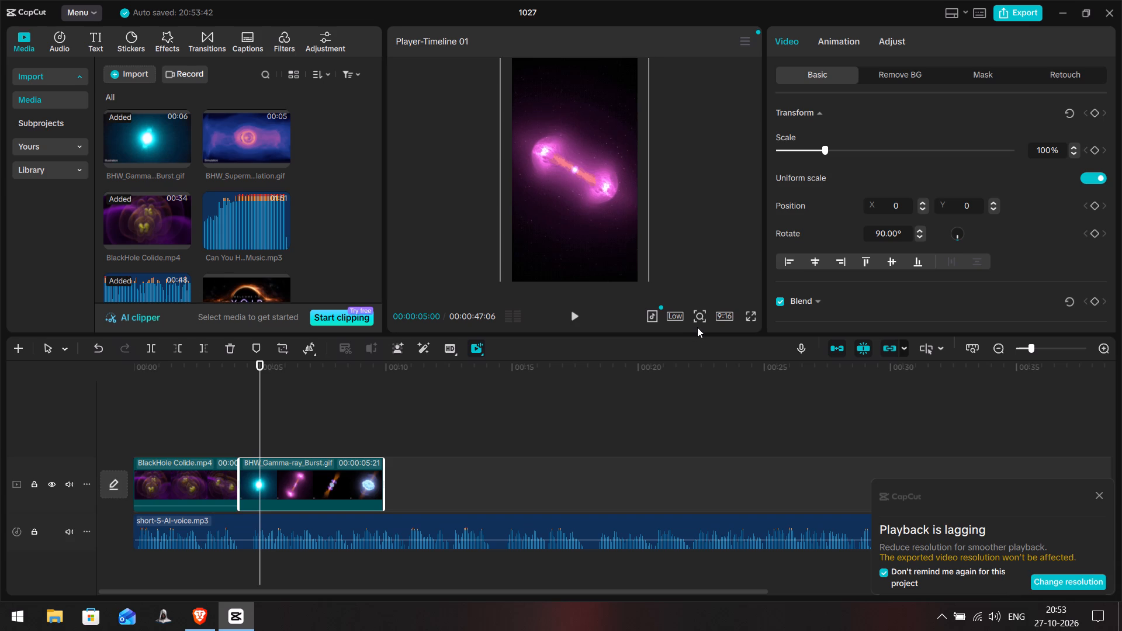
pyautogui.moveTo(697, 327); pyautogui.dragTo(700, 328)
# Play the gamma-ray burst section repeatedly to find where the second voice-over phrase ends.
pyautogui.click(223, 412)
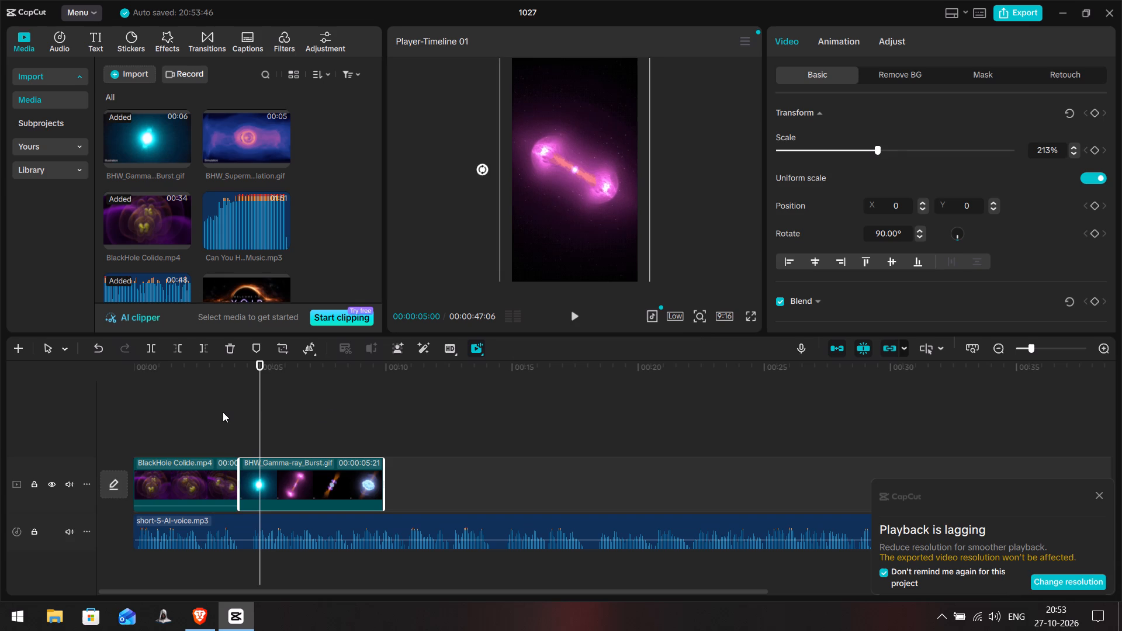
pyautogui.doubleClick(242, 405)
pyautogui.moveTo(242, 405); pyautogui.dragTo(233, 405)
pyautogui.press('space')
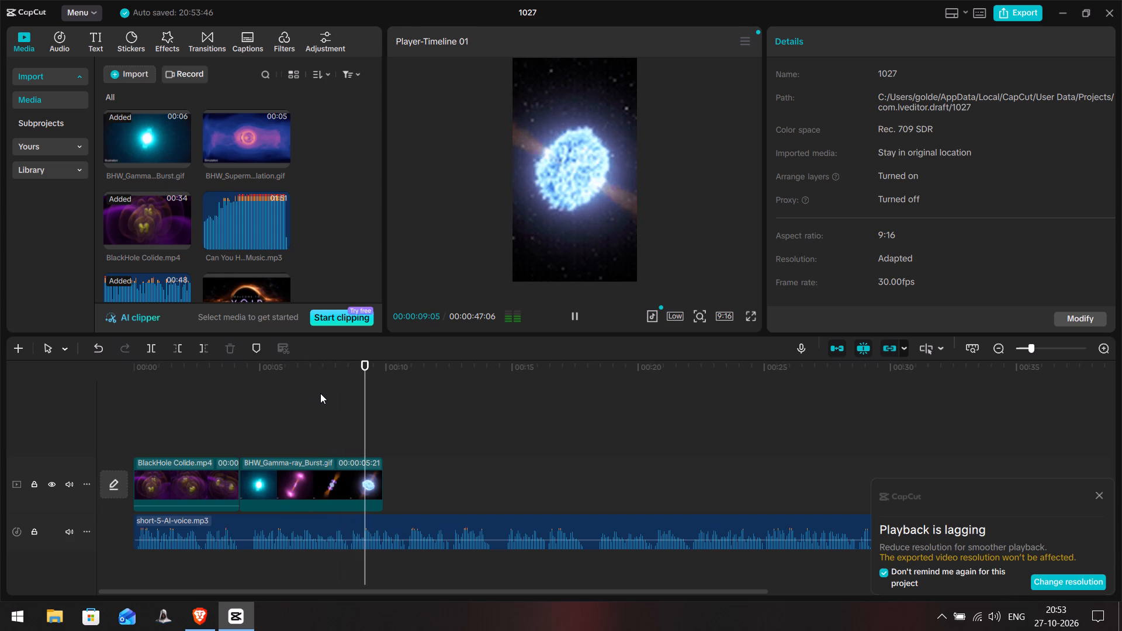
pyautogui.press('space')
pyautogui.press('space')
pyautogui.click(340, 398)
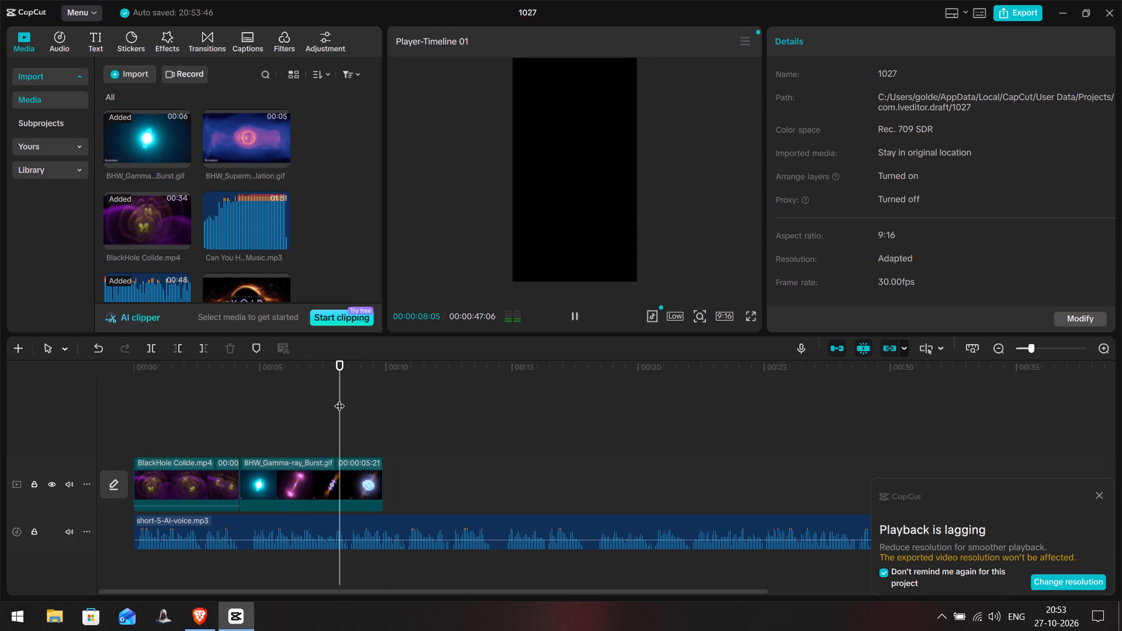
pyautogui.click(331, 397)
pyautogui.moveTo(328, 396); pyautogui.dragTo(289, 399)
pyautogui.press('space')
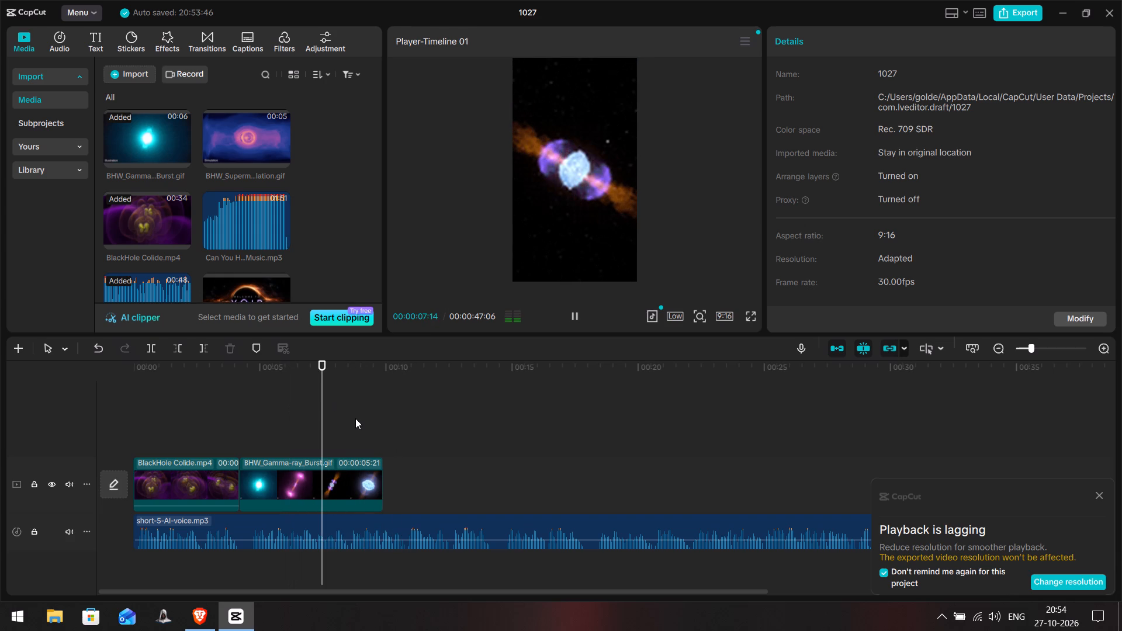
pyautogui.press('space')
pyautogui.press('space')
pyautogui.press('space')
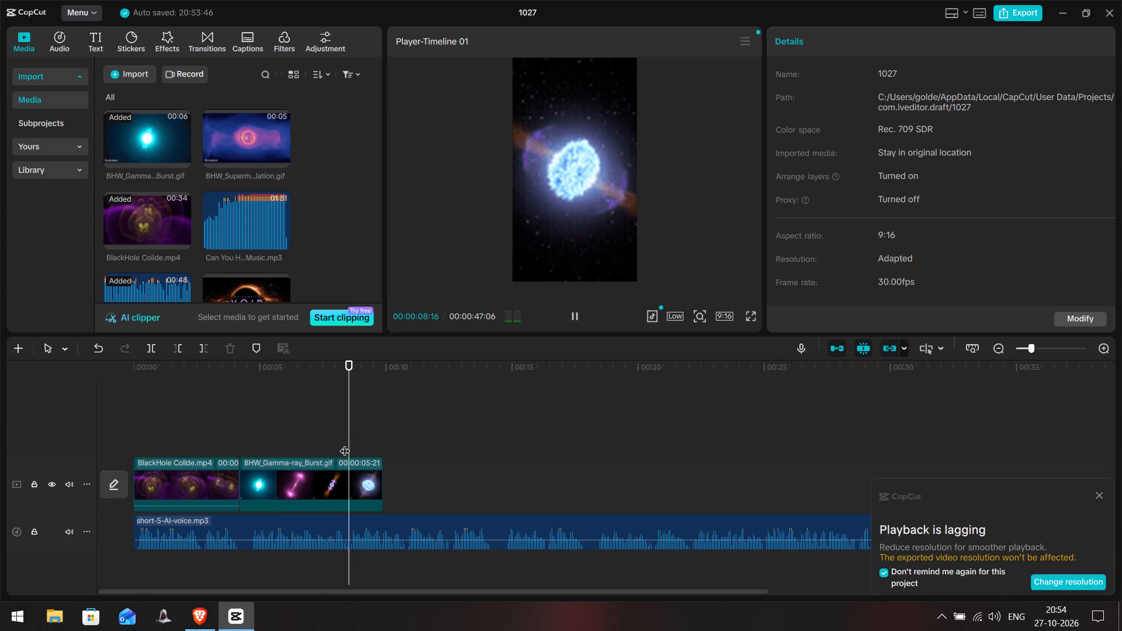
pyautogui.click(335, 423)
pyautogui.press('space')
pyautogui.press('space')
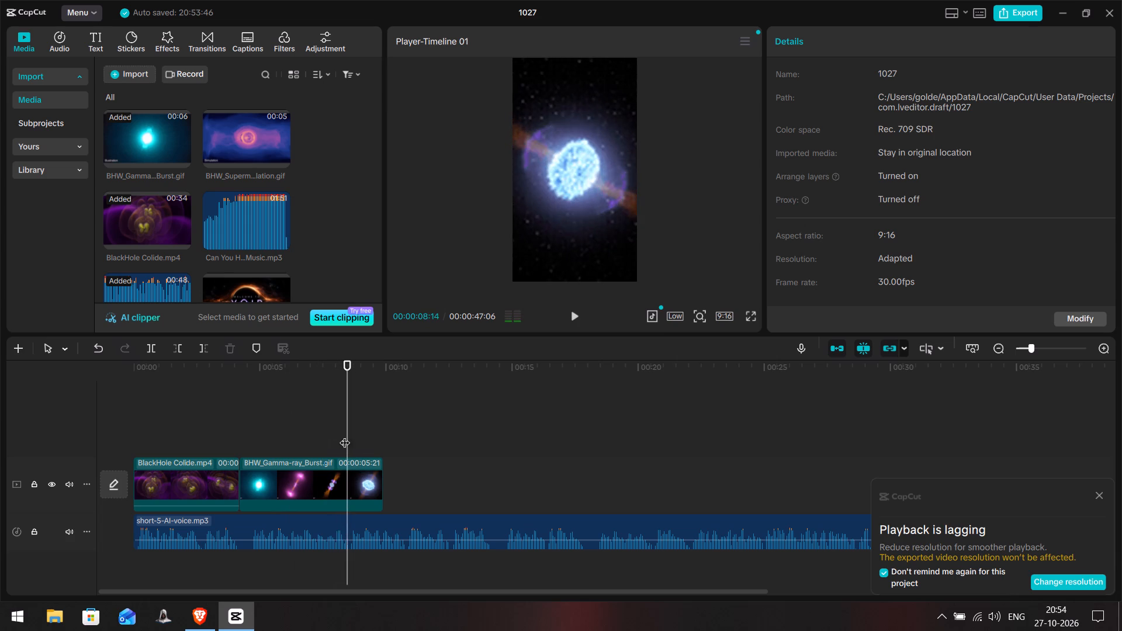
# Trim the end of the BHW_Gamma-ray_Burst.gif clip back to the playhead at 00:00:08:14.
pyautogui.click(377, 473)
pyautogui.click(380, 473)
pyautogui.moveTo(376, 472); pyautogui.dragTo(359, 472)
pyautogui.moveTo(380, 472); pyautogui.dragTo(365, 472)
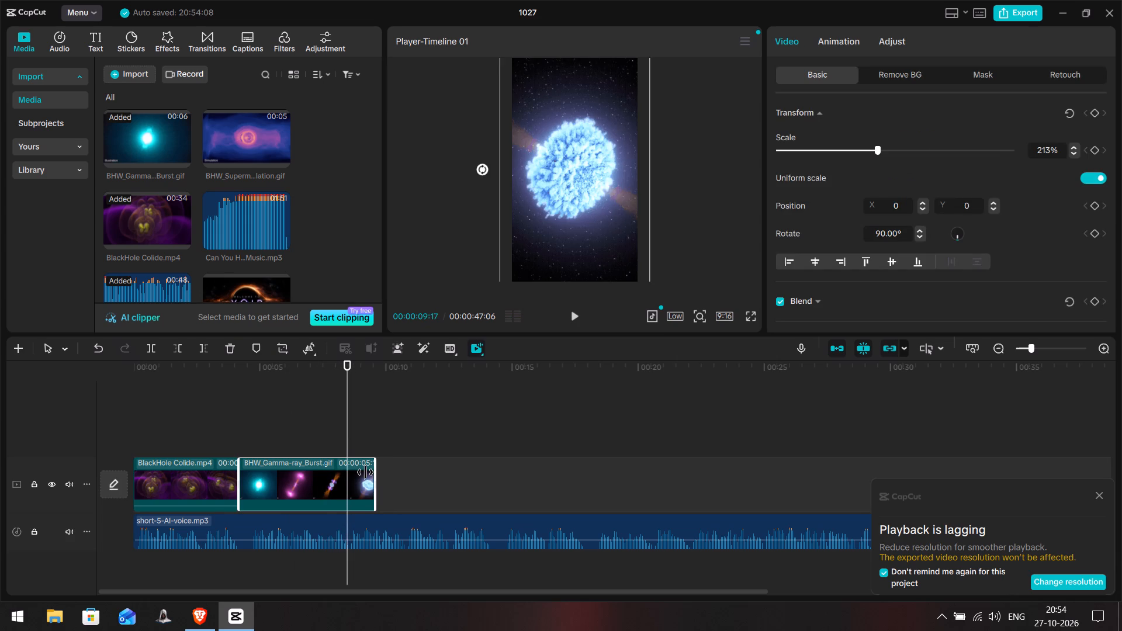
pyautogui.moveTo(365, 472); pyautogui.dragTo(351, 472)
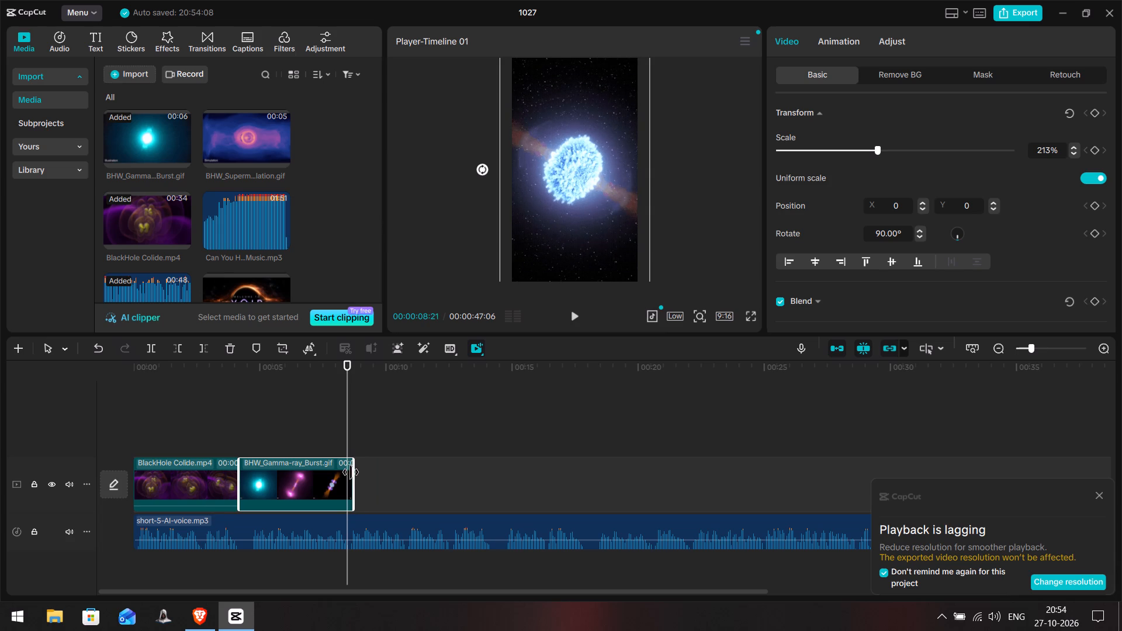
pyautogui.moveTo(351, 472); pyautogui.dragTo(349, 472)
# Play up to the end of the trimmed gamma-ray clip and place the supermassive binary black hole GIF directly after it.
pyautogui.click(320, 434)
pyautogui.press('space')
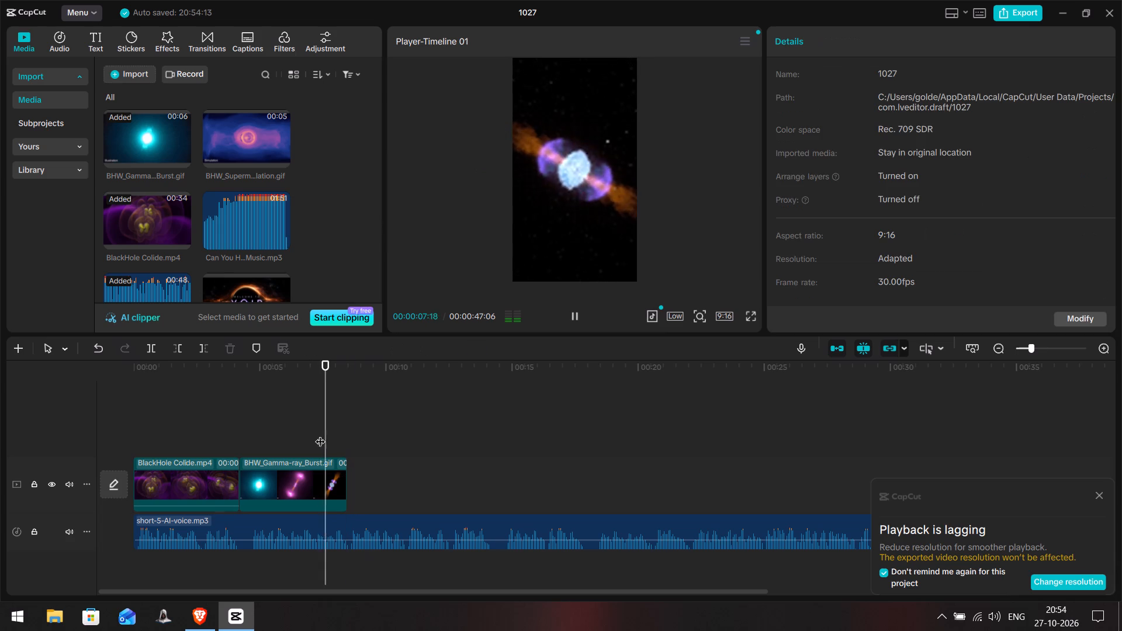
pyautogui.press('space')
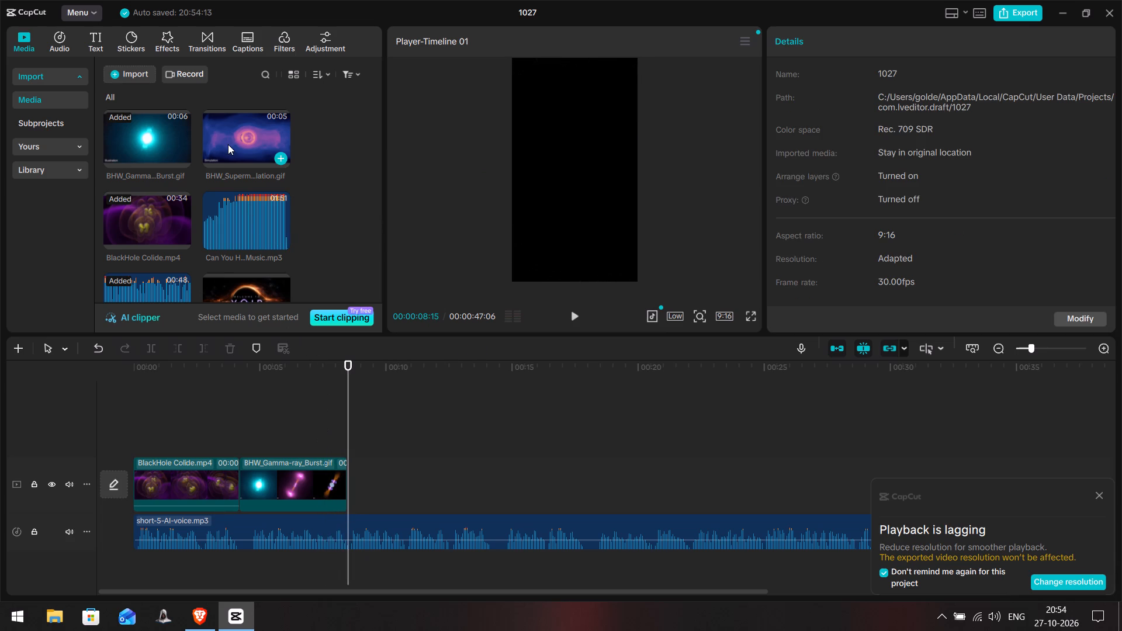
pyautogui.moveTo(228, 140); pyautogui.dragTo(351, 486)
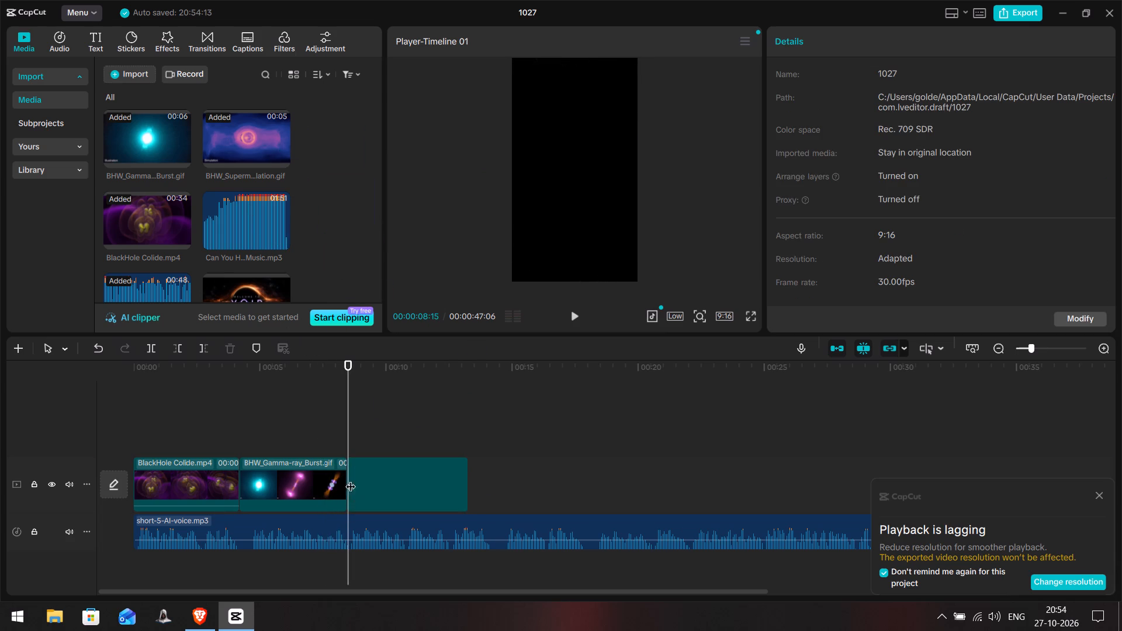
# Rotate the supermassive binary black hole clip to 90° and enlarge it until it fills the vertical frame.
pyautogui.click(325, 411)
pyautogui.press('space')
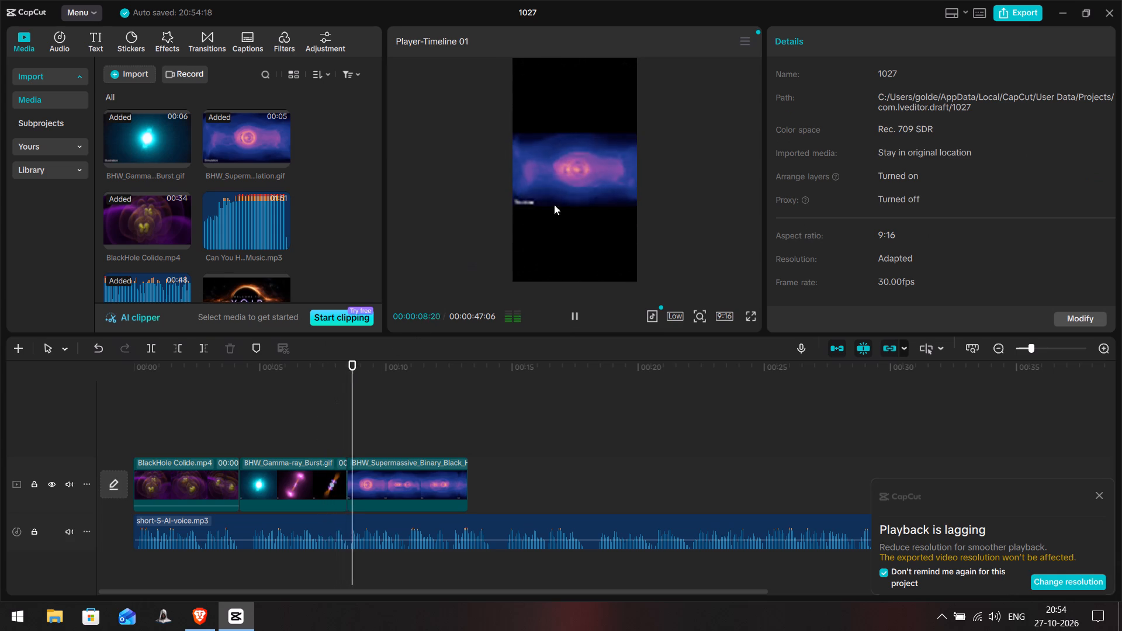
pyautogui.press('space')
pyautogui.click(593, 183)
pyautogui.moveTo(572, 229); pyautogui.dragTo(560, 226)
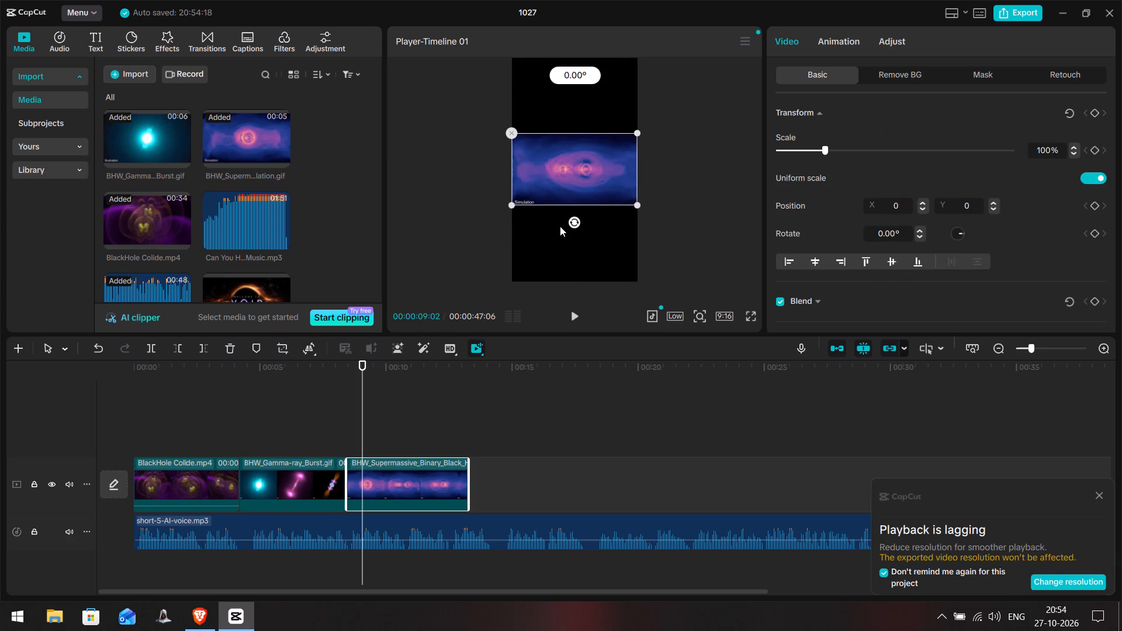
pyautogui.moveTo(560, 226); pyautogui.dragTo(491, 169)
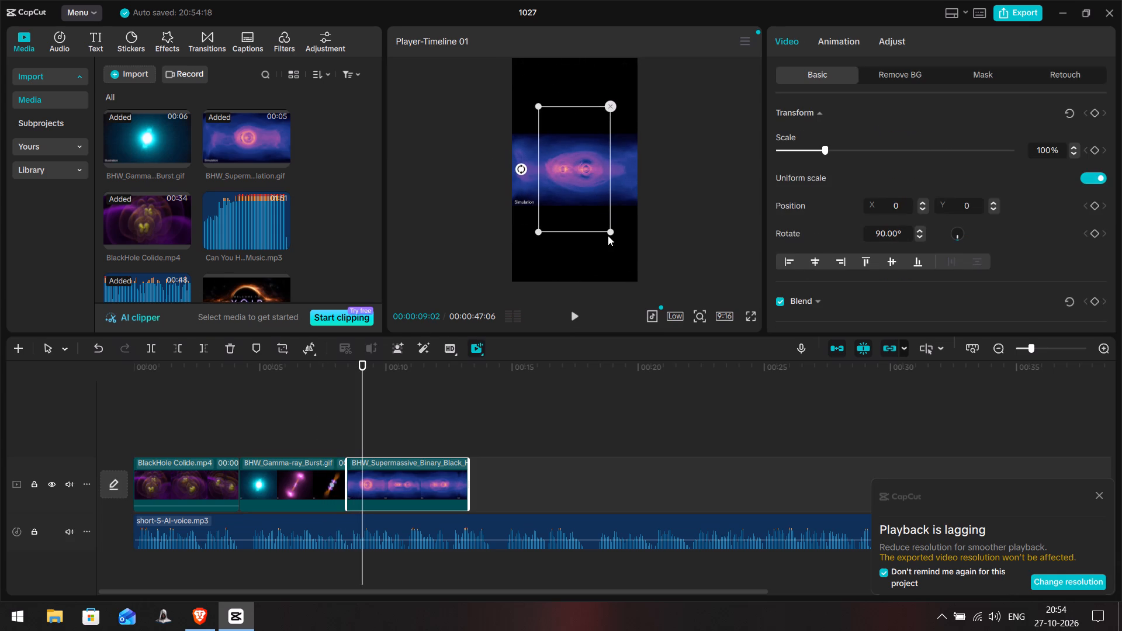
pyautogui.moveTo(610, 231); pyautogui.dragTo(663, 317)
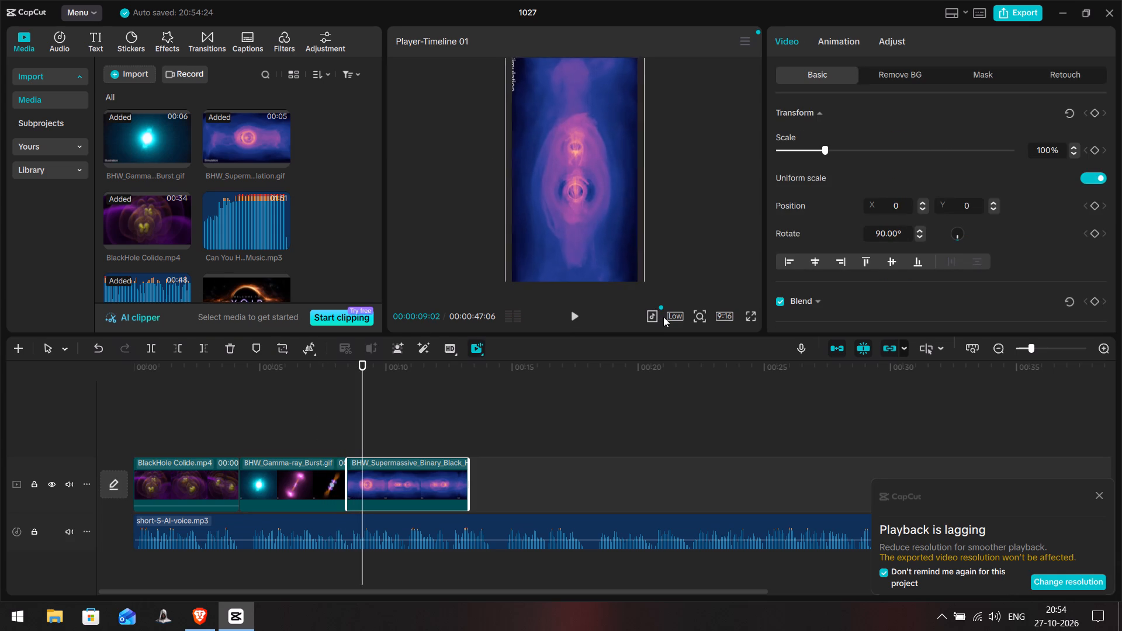
pyautogui.moveTo(663, 317); pyautogui.dragTo(677, 328)
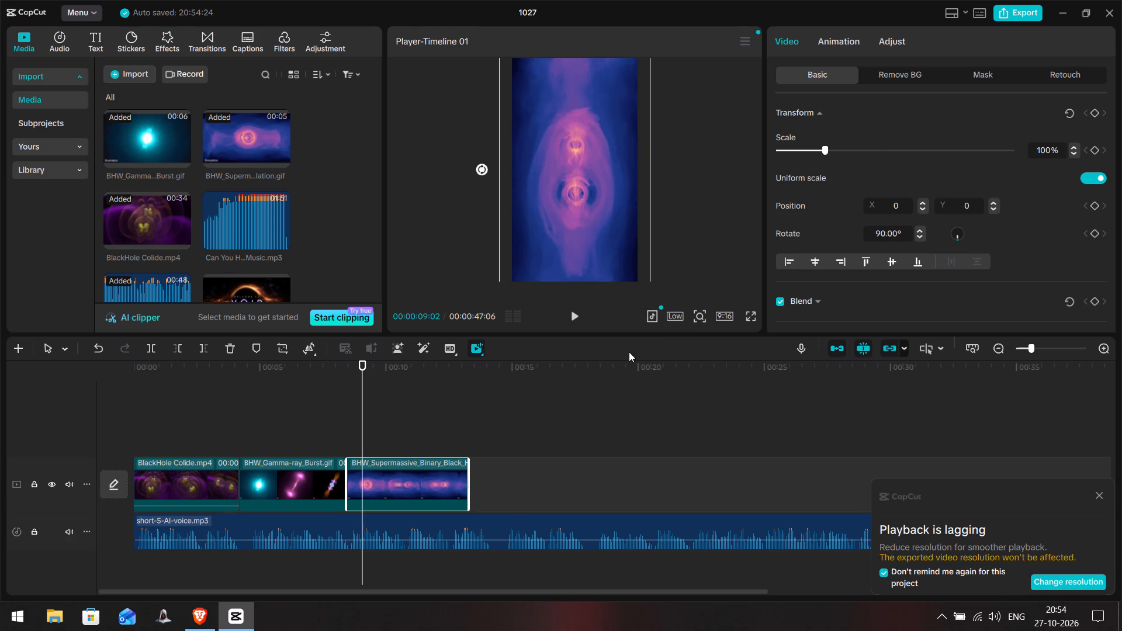
# Play through the supermassive binary black hole section and extend that clip's end to the playhead at 00:00:14:06.
pyautogui.click(335, 416)
pyautogui.press('space')
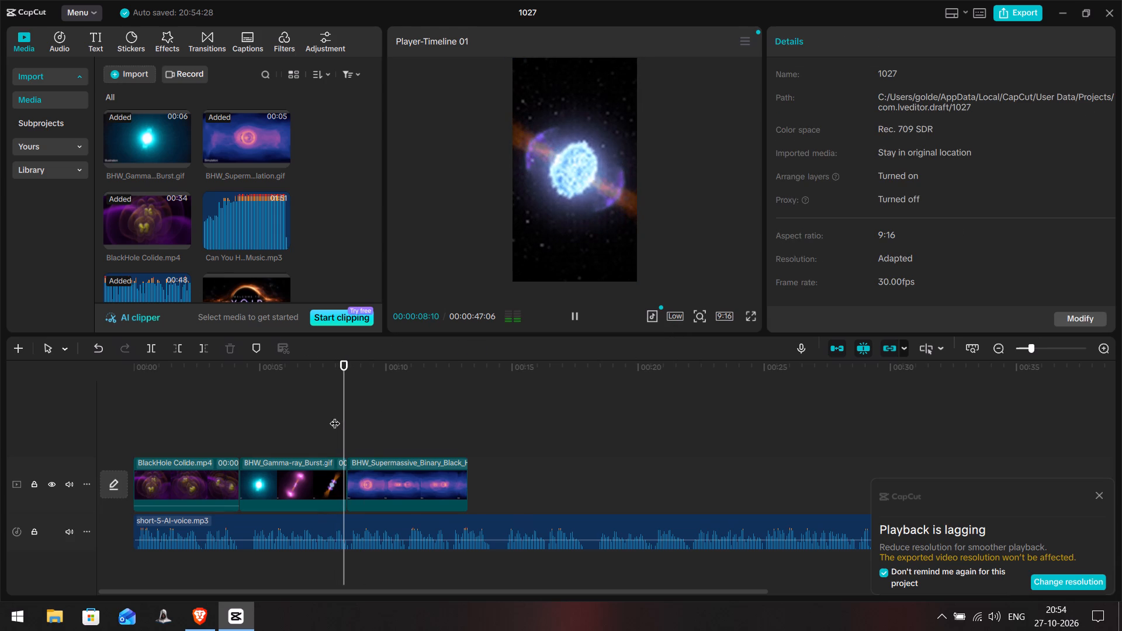
pyautogui.click(302, 426)
pyautogui.press('space')
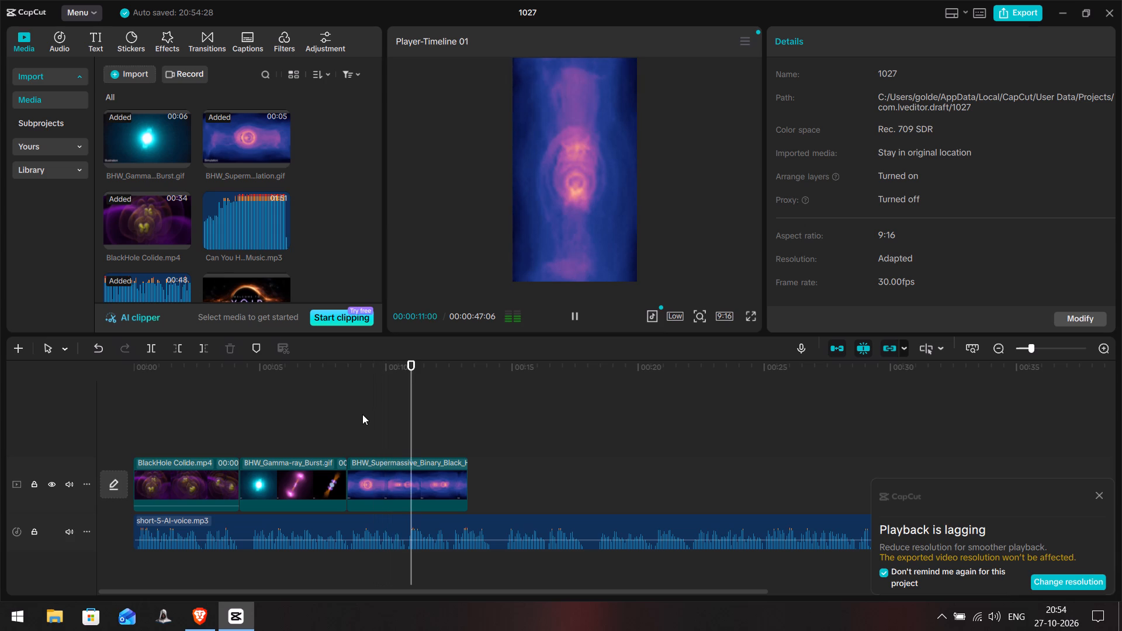
pyautogui.press('space')
pyautogui.press('space')
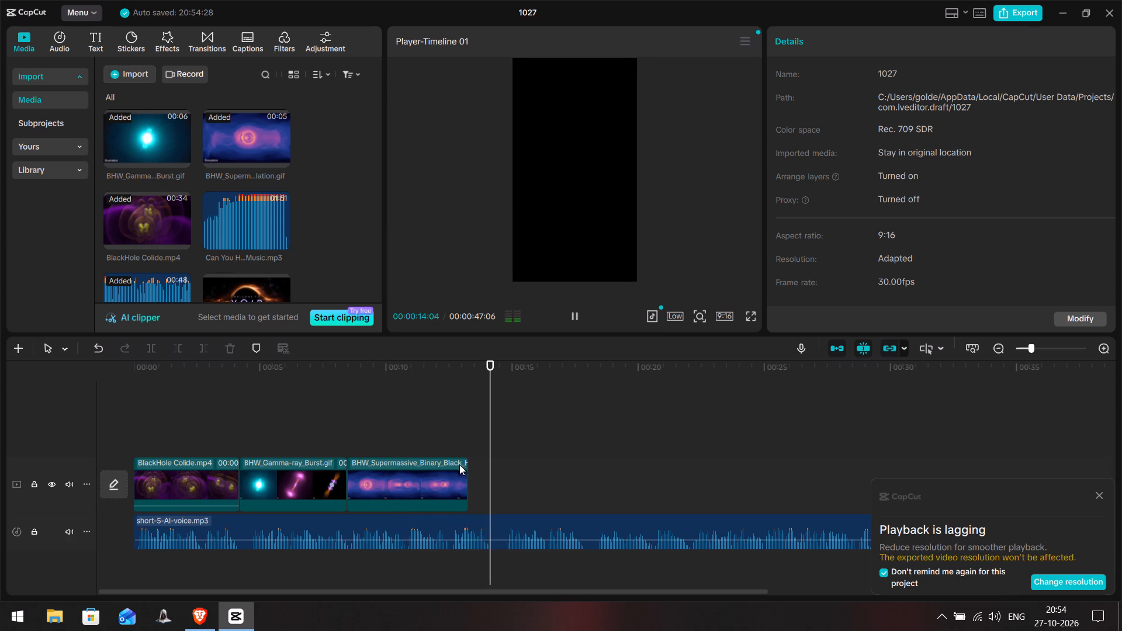
pyautogui.press('space')
pyautogui.click(463, 472)
pyautogui.moveTo(469, 469); pyautogui.dragTo(470, 471)
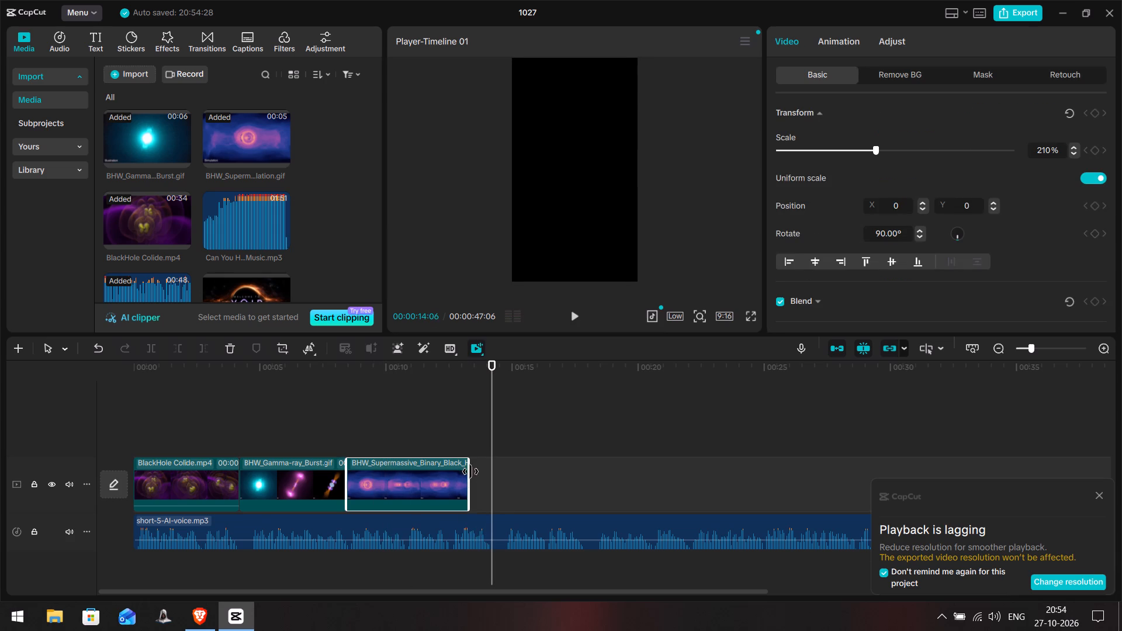
pyautogui.moveTo(470, 471); pyautogui.dragTo(491, 478)
pyautogui.click(450, 425)
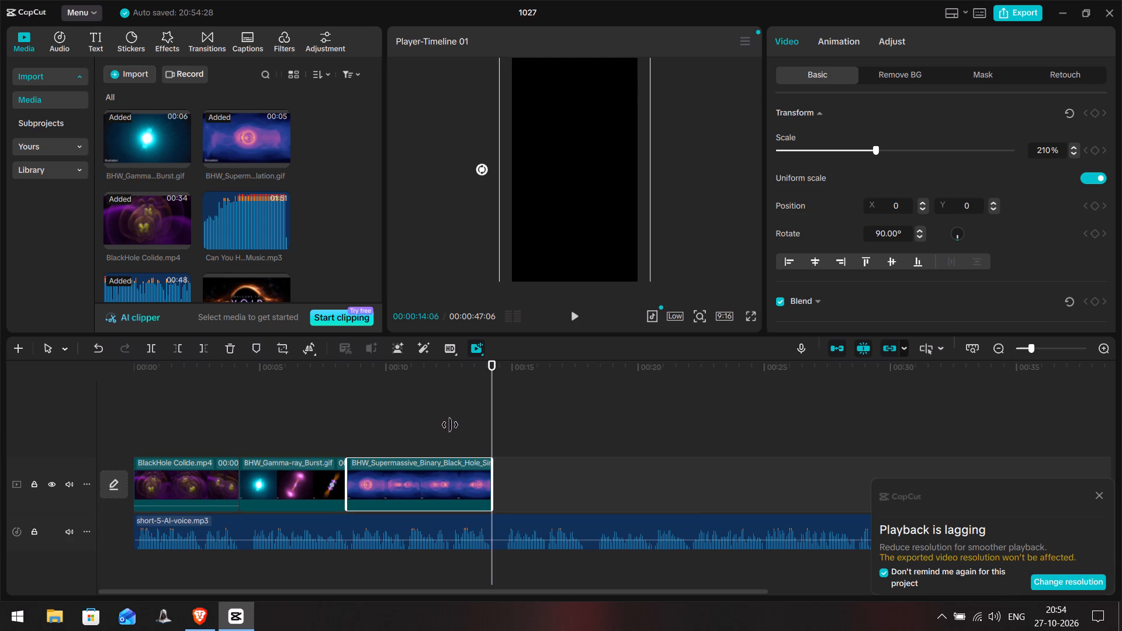
# Replay the end of the extended supermassive binary black hole clip to check it against the voice-over phrase.
pyautogui.click(427, 409)
pyautogui.press('space')
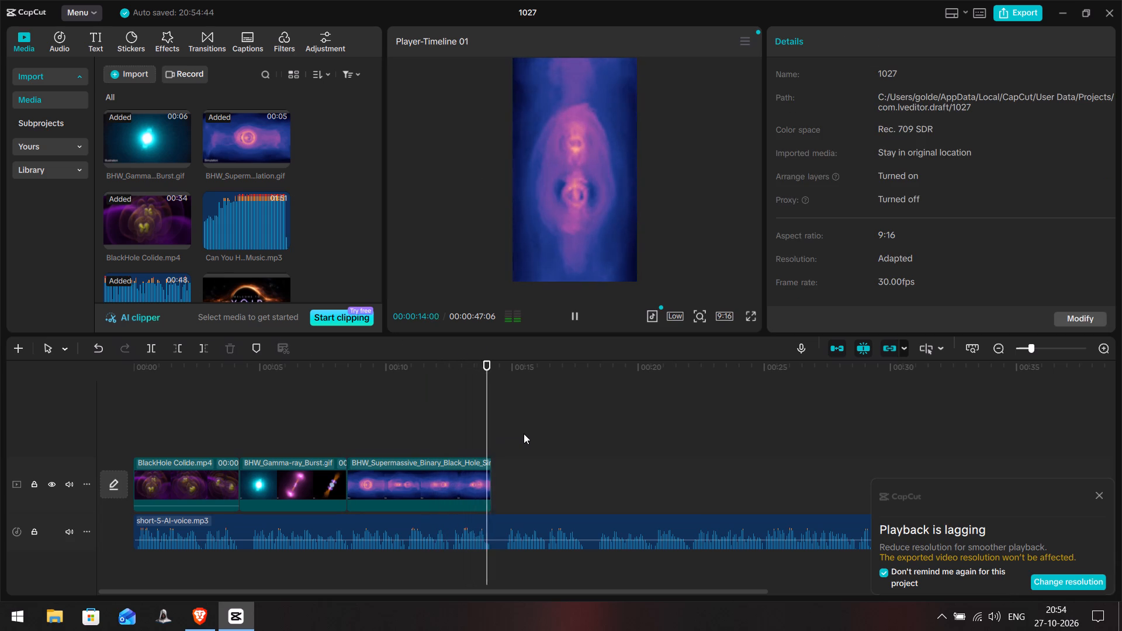
pyautogui.press('space')
pyautogui.moveTo(482, 408); pyautogui.dragTo(490, 417)
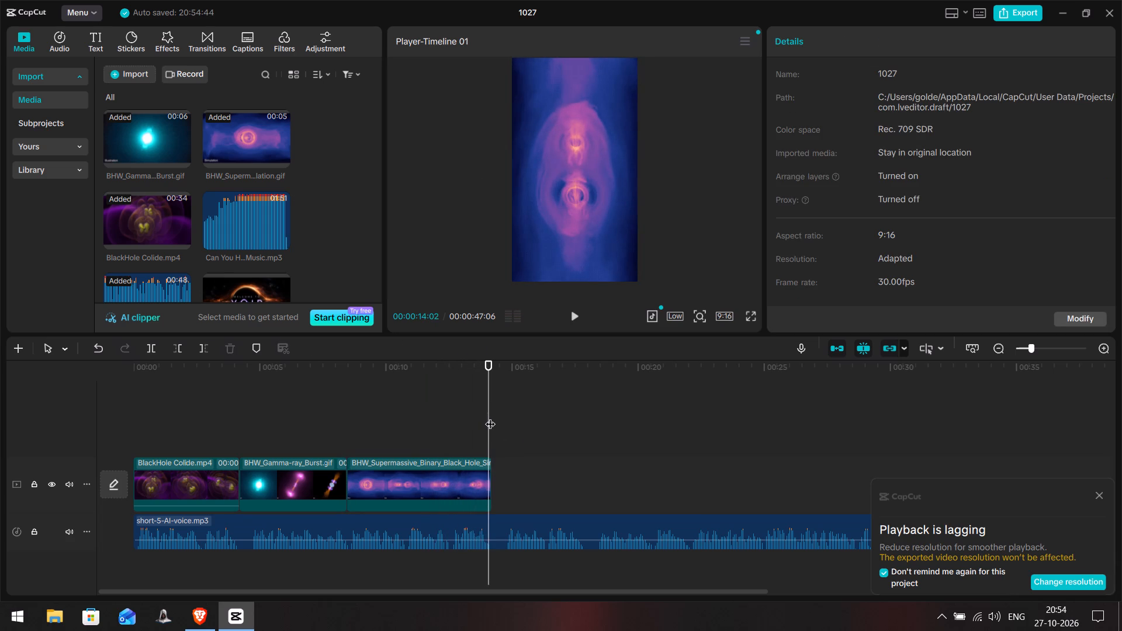
pyautogui.moveTo(490, 417); pyautogui.dragTo(447, 416)
pyautogui.press('space')
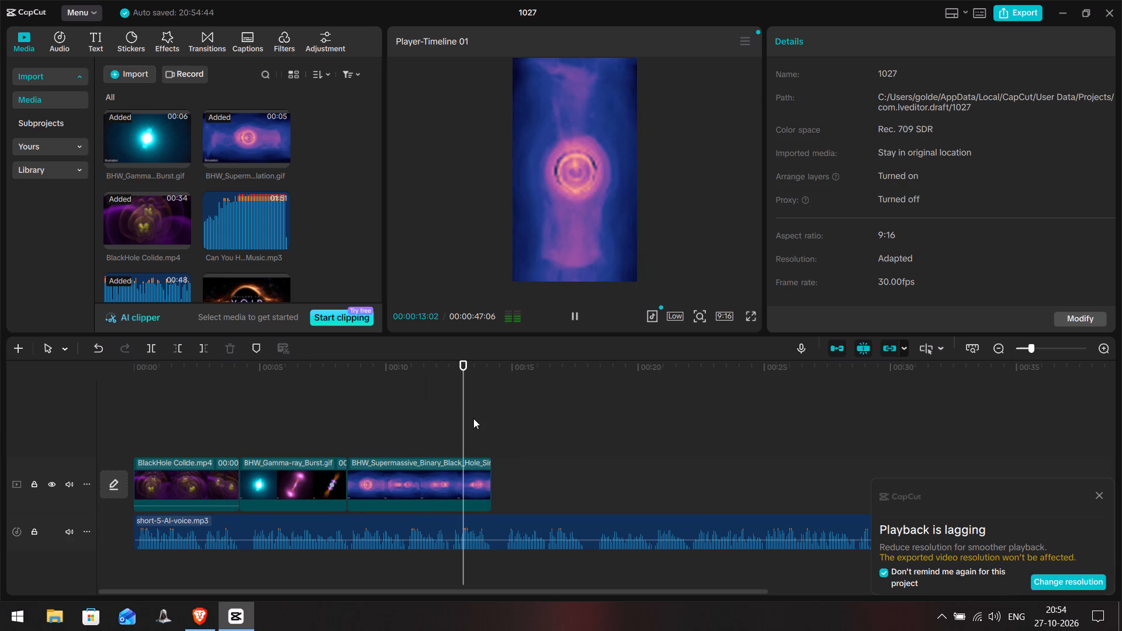
pyautogui.press('space')
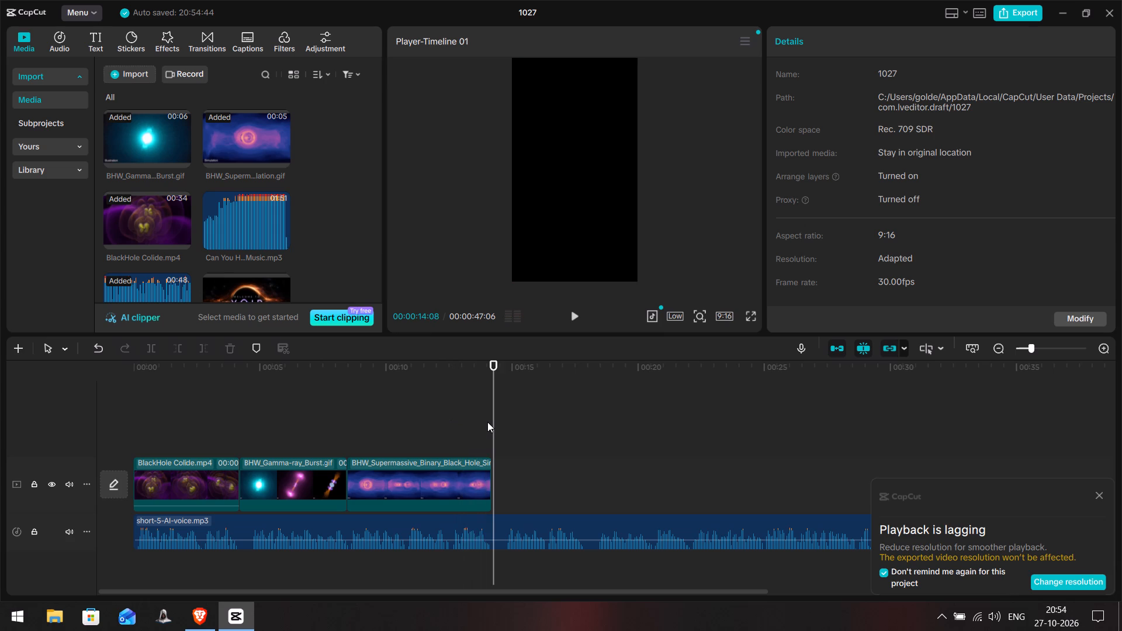
pyautogui.click(495, 415)
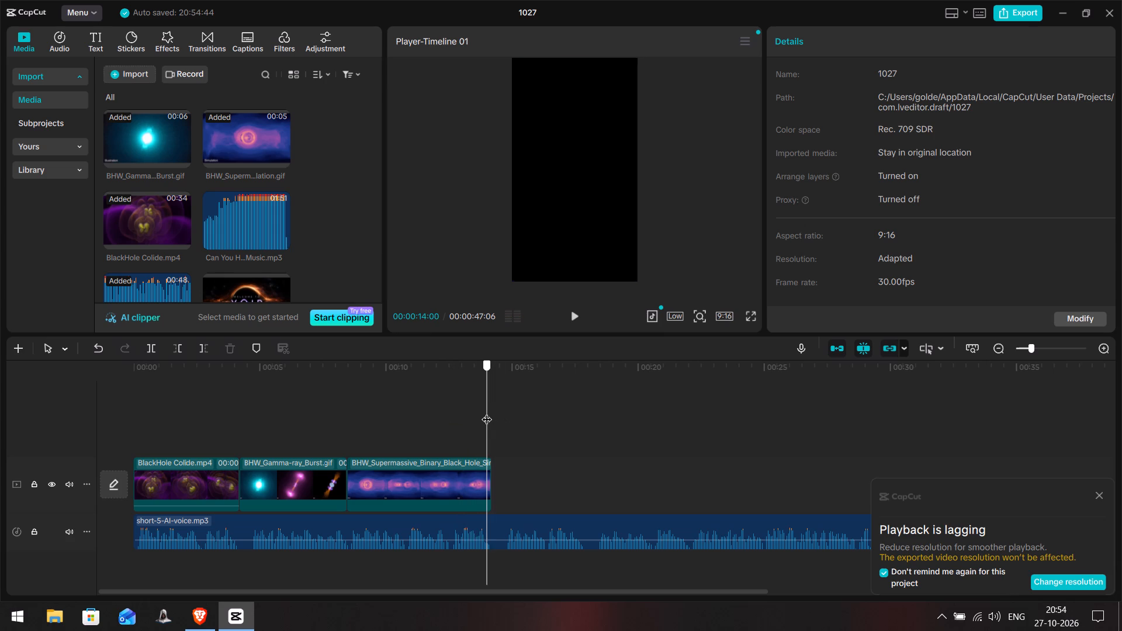
# Browse the imported media and listen to the voice-over phrase after the supermassive binary black hole clip to choose footage.
pyautogui.scroll(-1, 244, 257)
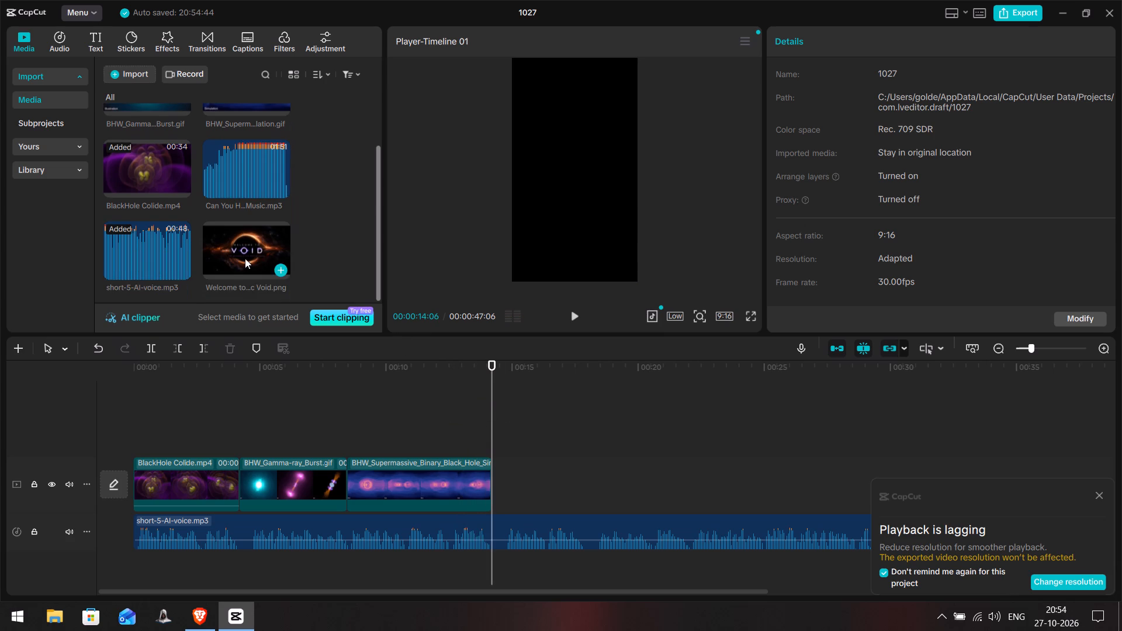
pyautogui.scroll(-1, 245, 261)
pyautogui.scroll(2, 245, 261)
pyautogui.scroll(-2, 245, 261)
pyautogui.click(467, 421)
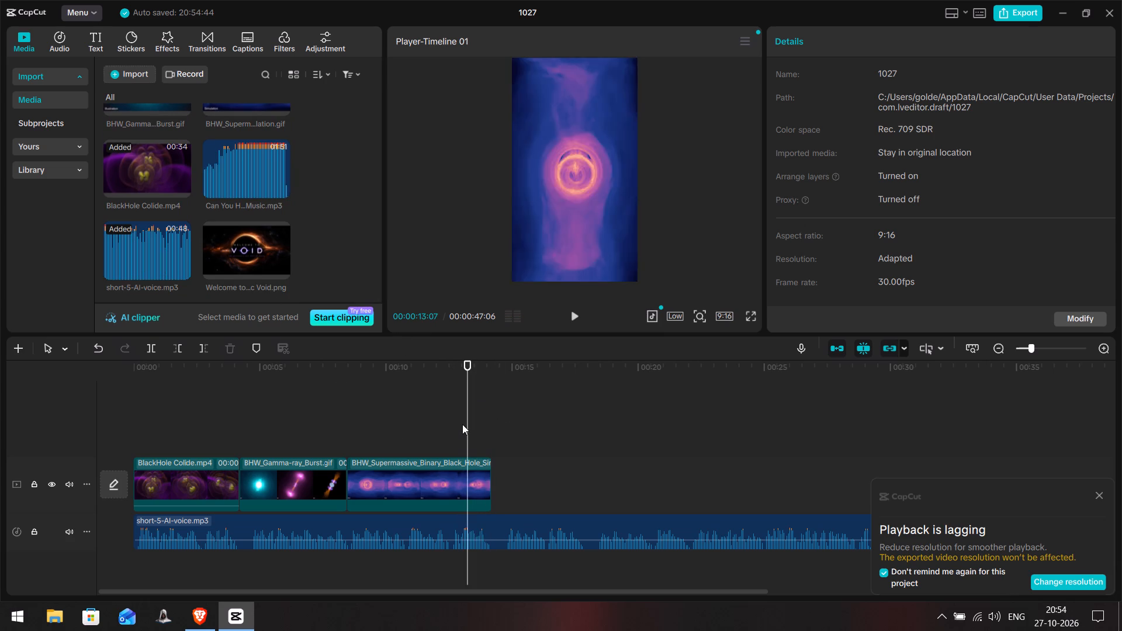
pyautogui.press('space')
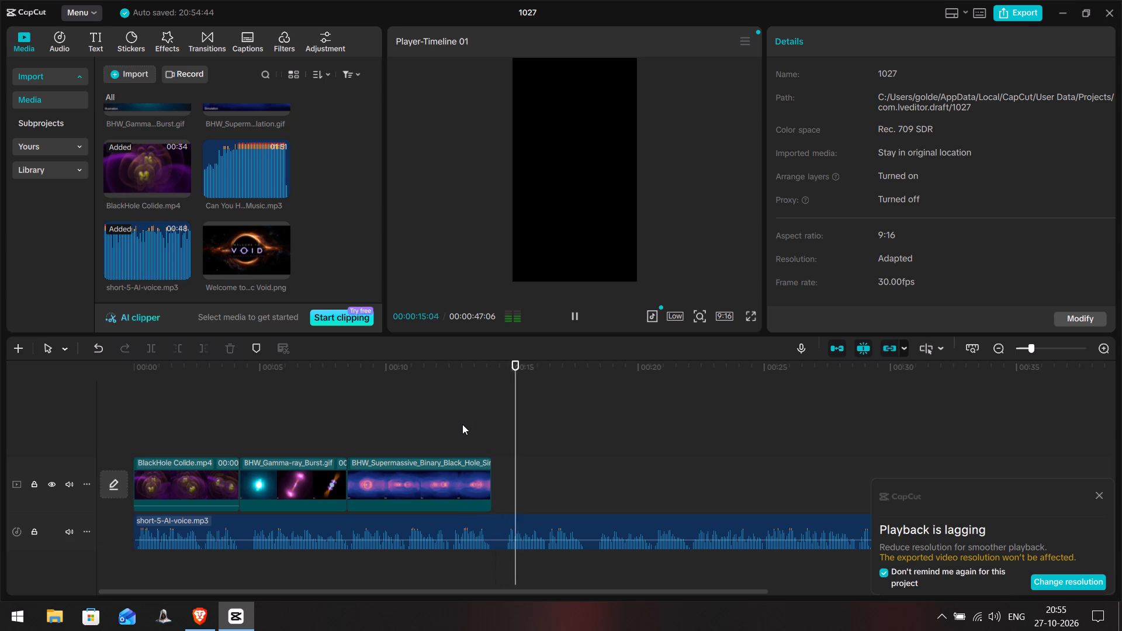
pyautogui.press('space')
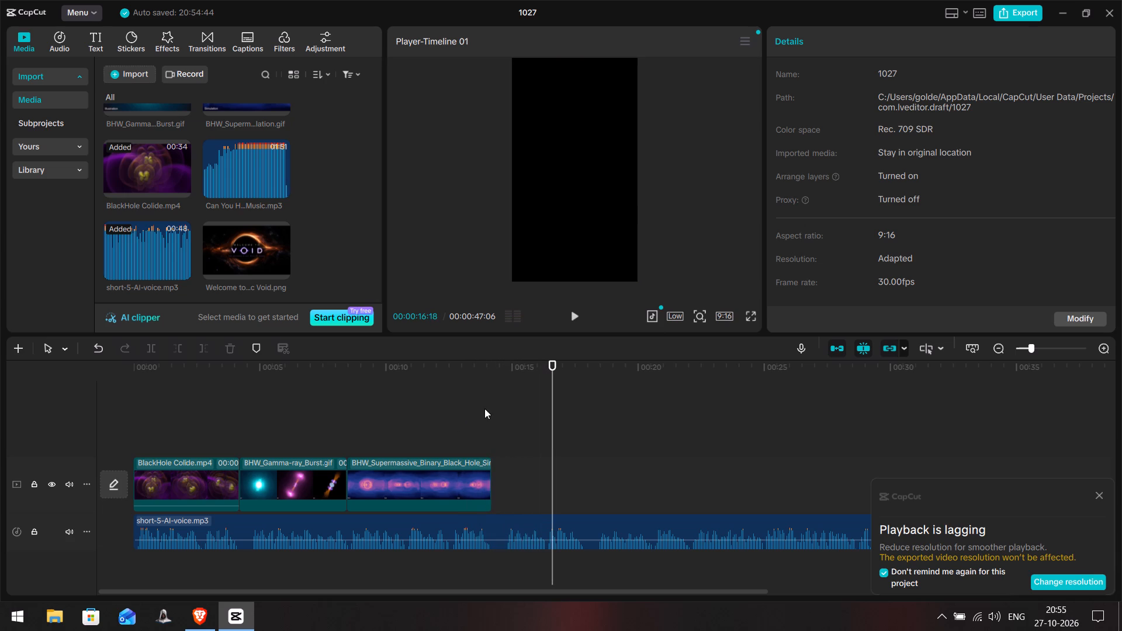
pyautogui.click(484, 408)
pyautogui.press('space')
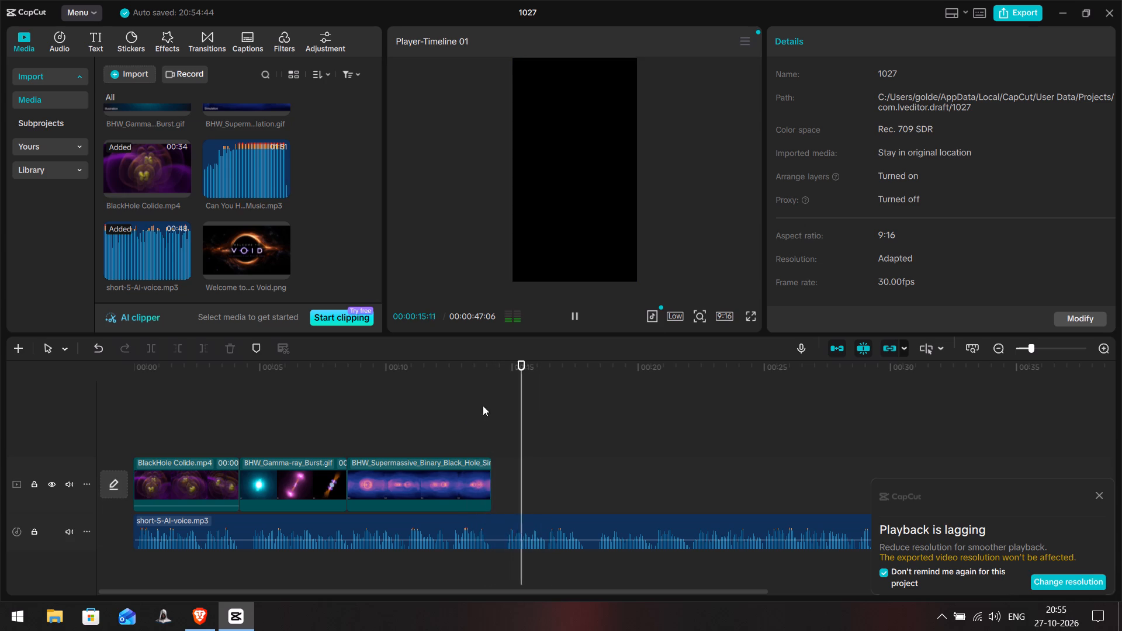
pyautogui.press('space')
# Place BlackHole Colide.mp4 on the main track directly after the supermassive binary black hole clip.
pyautogui.scroll(6, 258, 236)
pyautogui.moveTo(150, 214); pyautogui.dragTo(453, 415)
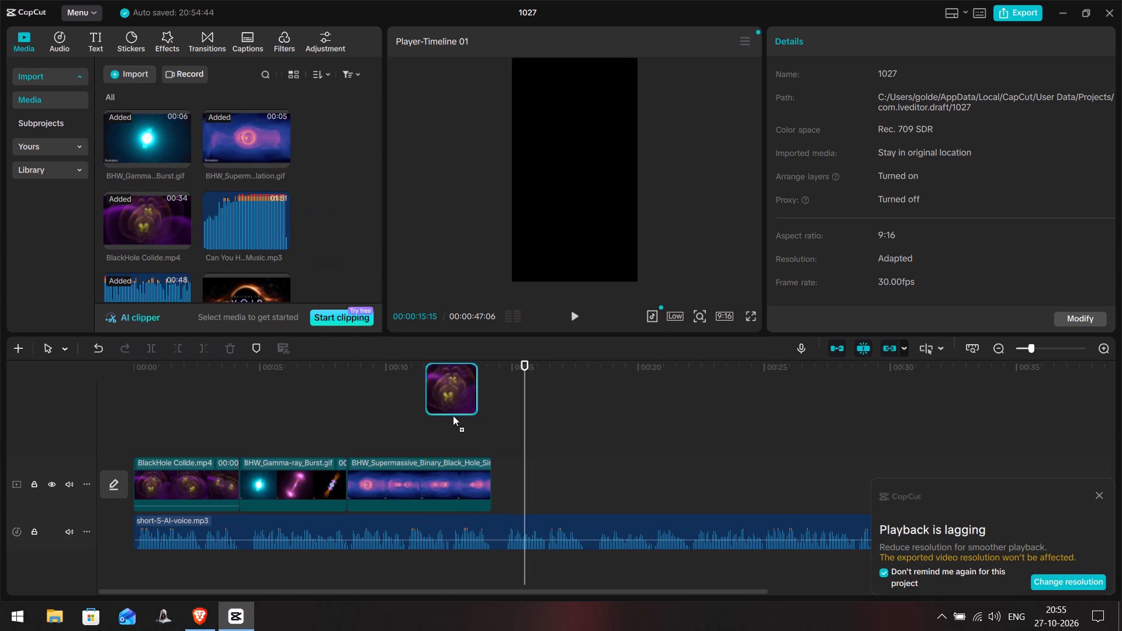
pyautogui.moveTo(453, 415); pyautogui.dragTo(496, 486)
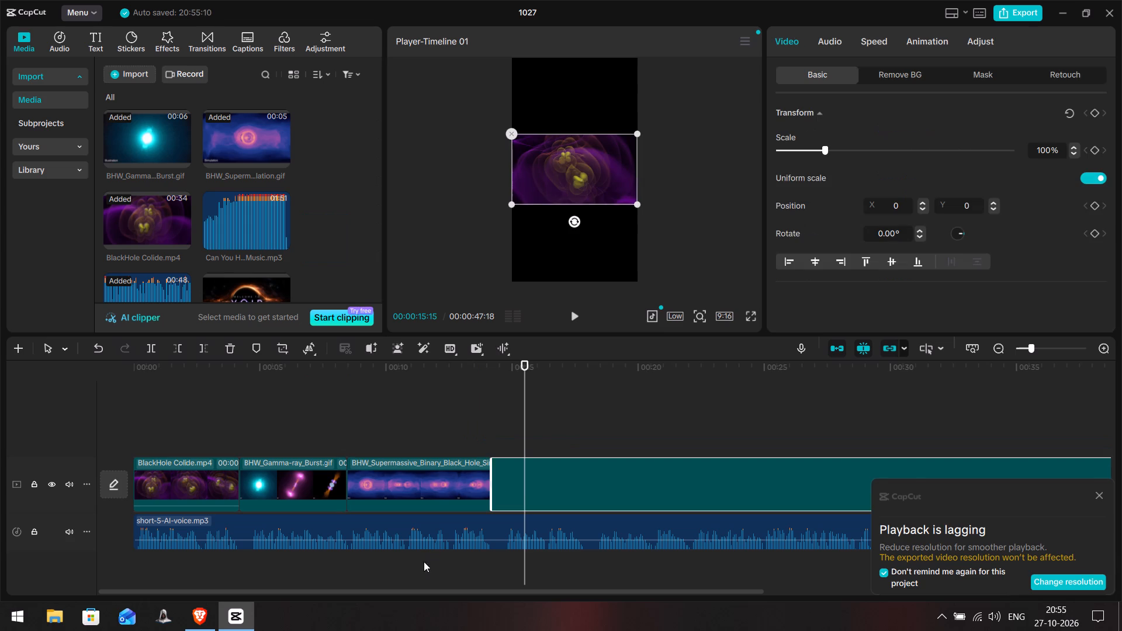
# Split the newly added BlackHole Colide.mp4 clip at 00:00:35:20 and delete the part before the cut.
pyautogui.moveTo(401, 594); pyautogui.dragTo(716, 587)
pyautogui.click(603, 403)
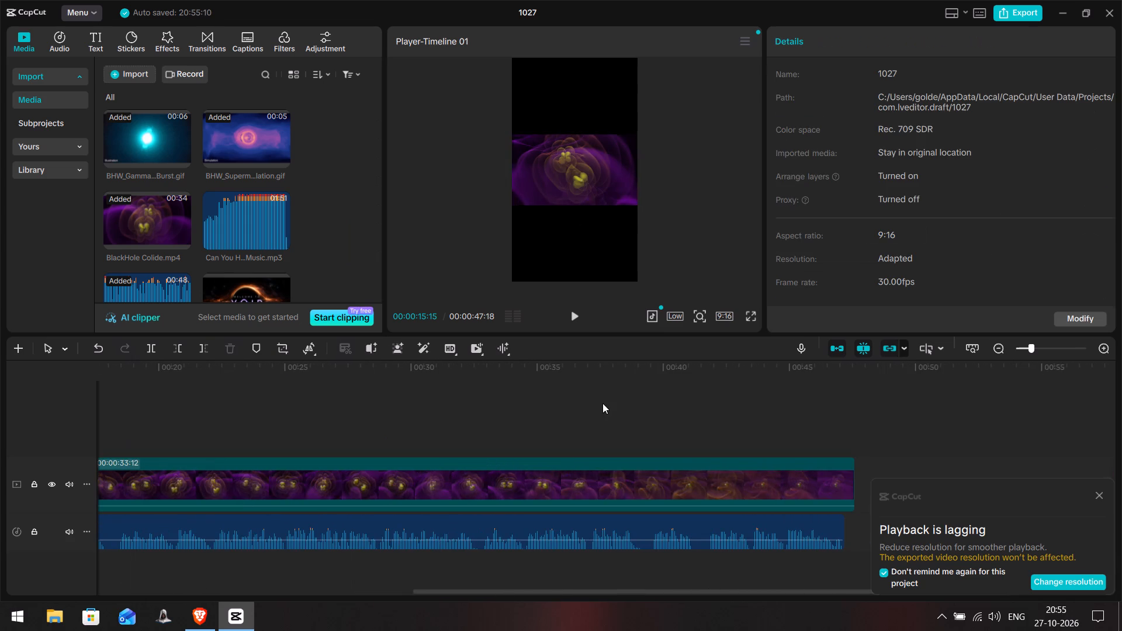
pyautogui.press('space')
pyautogui.press('space')
pyautogui.click(553, 405)
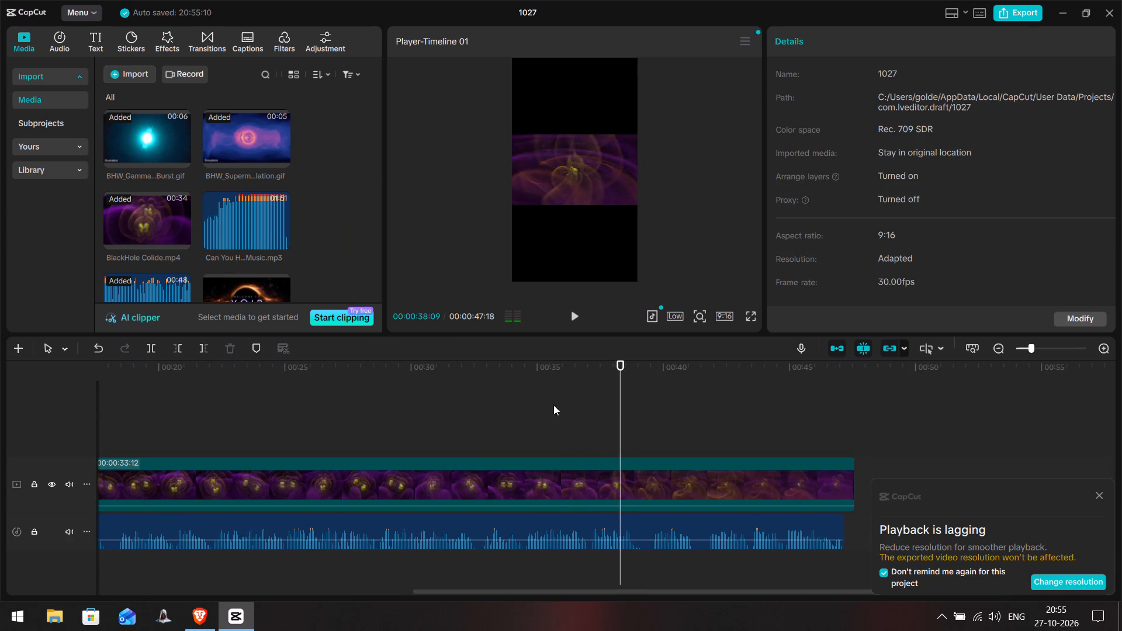
pyautogui.press('space')
pyautogui.press('space')
pyautogui.click(510, 467)
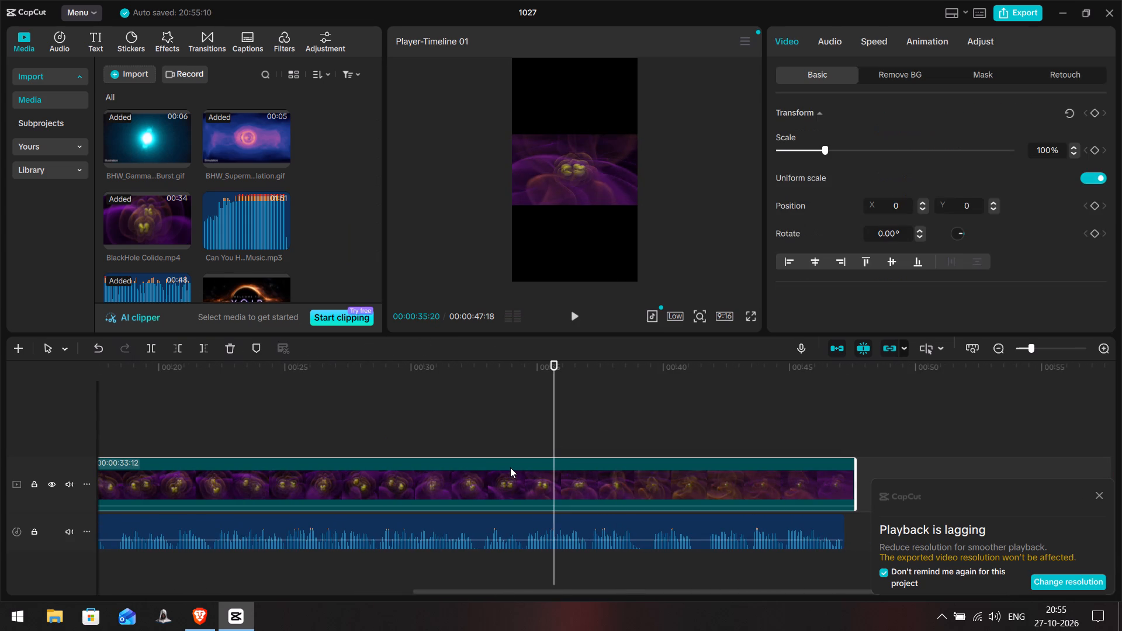
pyautogui.hotkey('ctrl', 'b')
pyautogui.click(482, 495)
pyautogui.press('Delete')
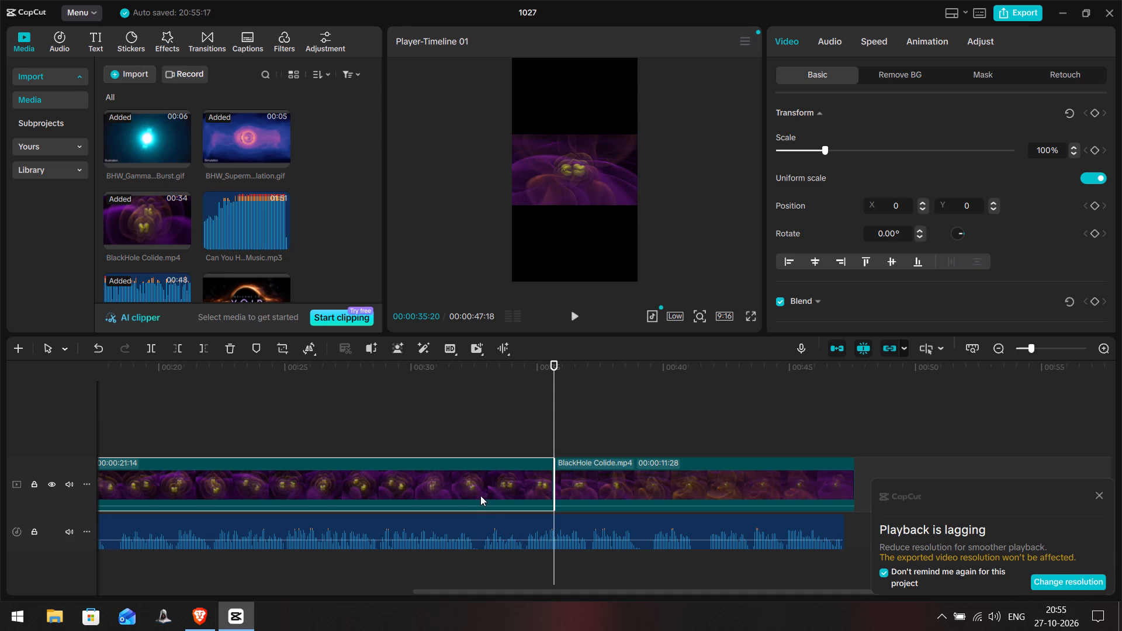
# Rotate the remaining BlackHole Colide.mp4 clip to 90° and enlarge it until it fills the vertical frame.
pyautogui.moveTo(420, 592); pyautogui.dragTo(328, 592)
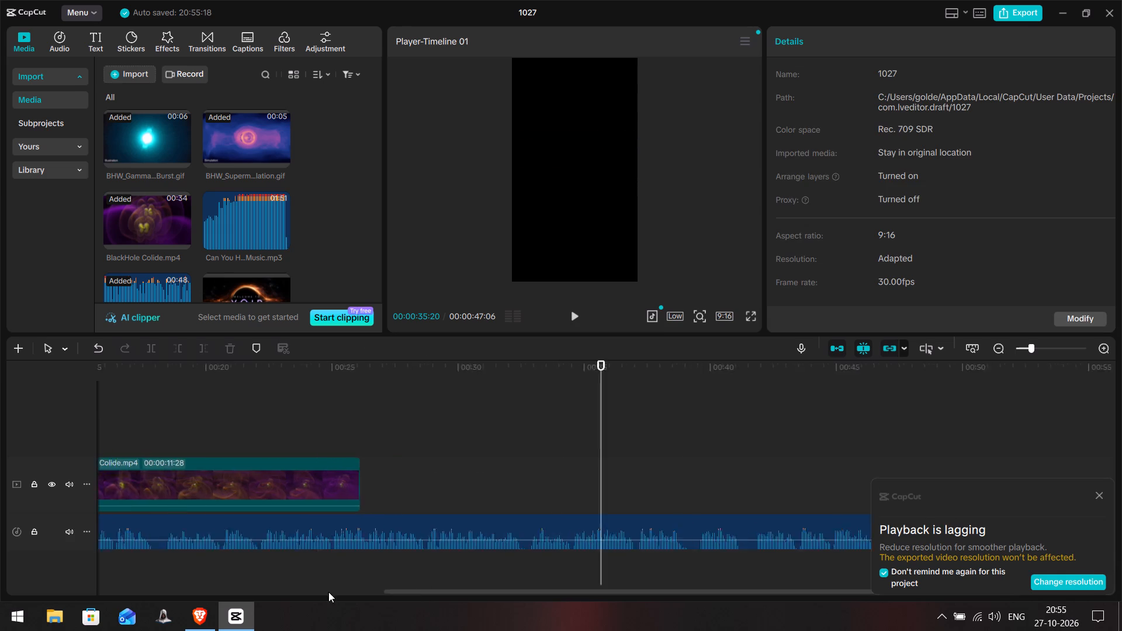
pyautogui.moveTo(328, 592); pyautogui.dragTo(213, 587)
pyautogui.click(306, 405)
pyautogui.press('space')
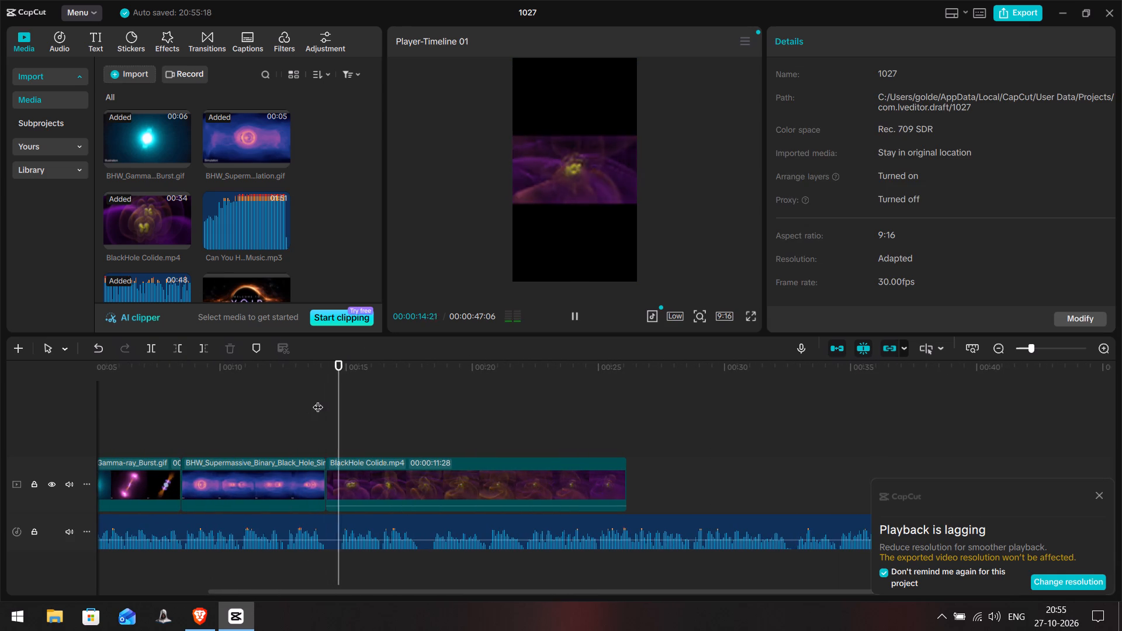
pyautogui.press('space')
pyautogui.click(543, 203)
pyautogui.moveTo(573, 223); pyautogui.dragTo(501, 169)
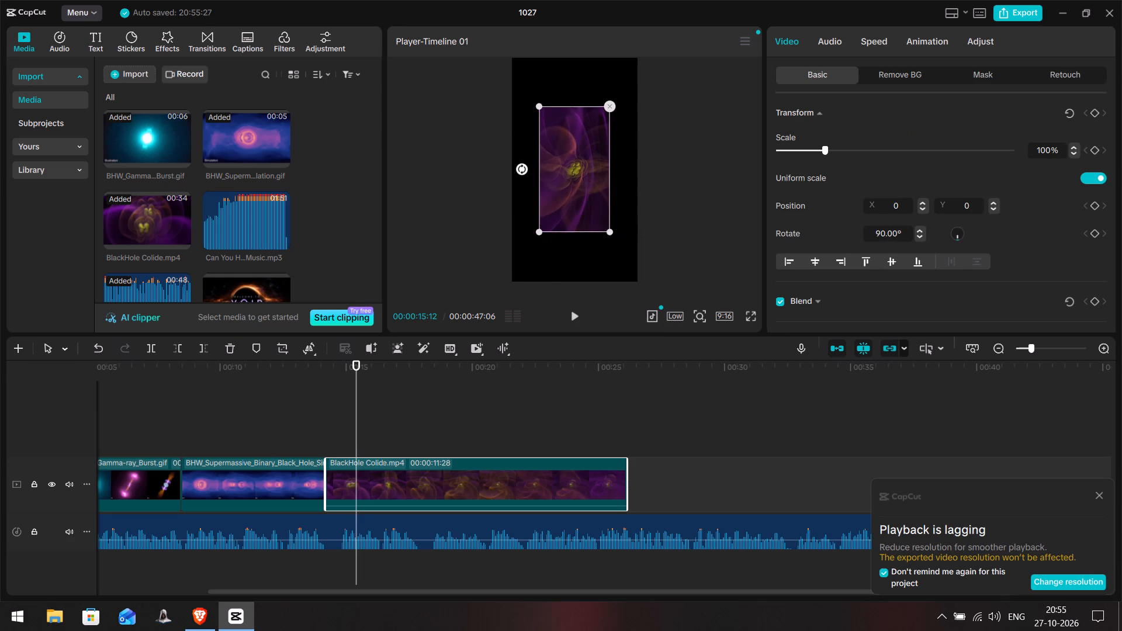
pyautogui.moveTo(610, 235); pyautogui.dragTo(665, 300)
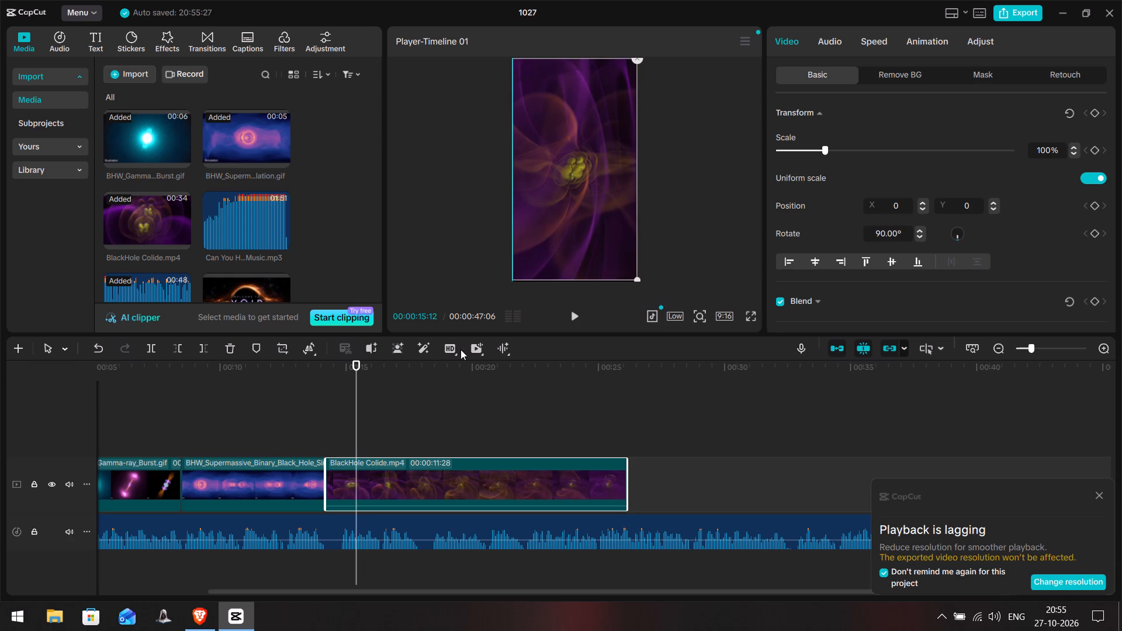
pyautogui.moveTo(639, 278); pyautogui.dragTo(646, 288)
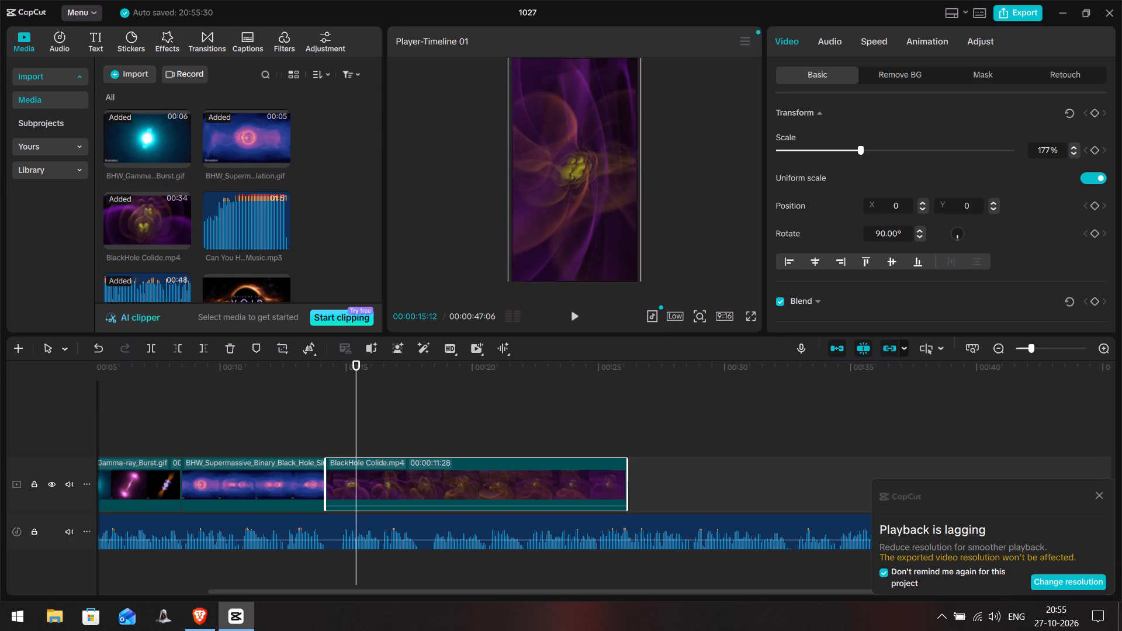
pyautogui.moveTo(646, 288); pyautogui.dragTo(646, 289)
# Play the new black hole collision section to find the phrase end and trim the clip's end to 00:00:22:02.
pyautogui.click(316, 414)
pyautogui.press('space')
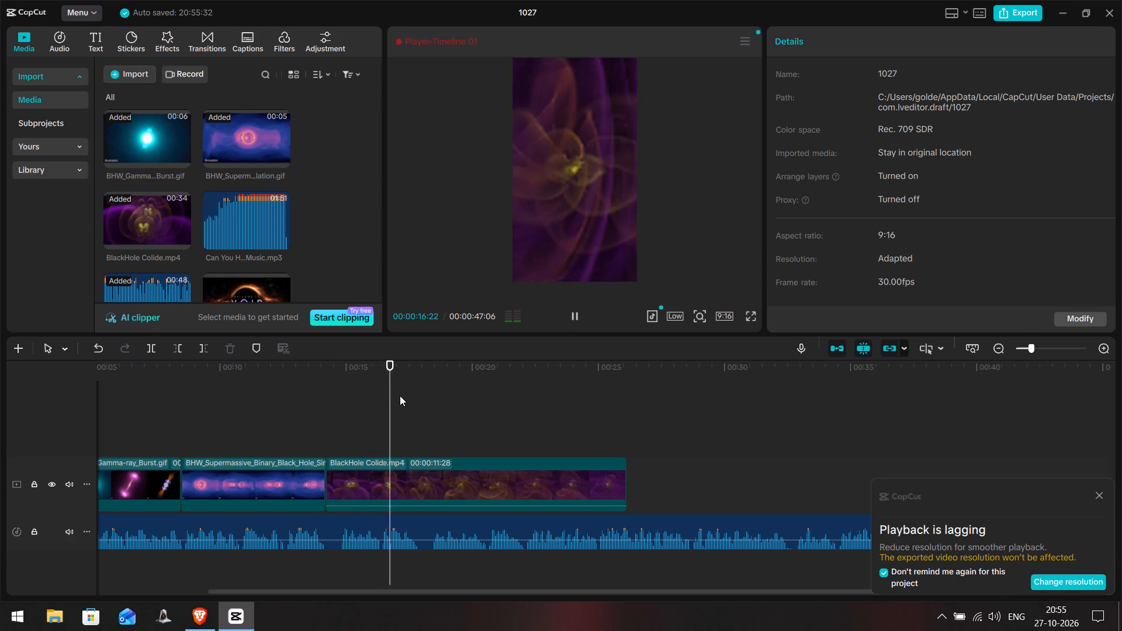
pyautogui.press('space')
pyautogui.press('space')
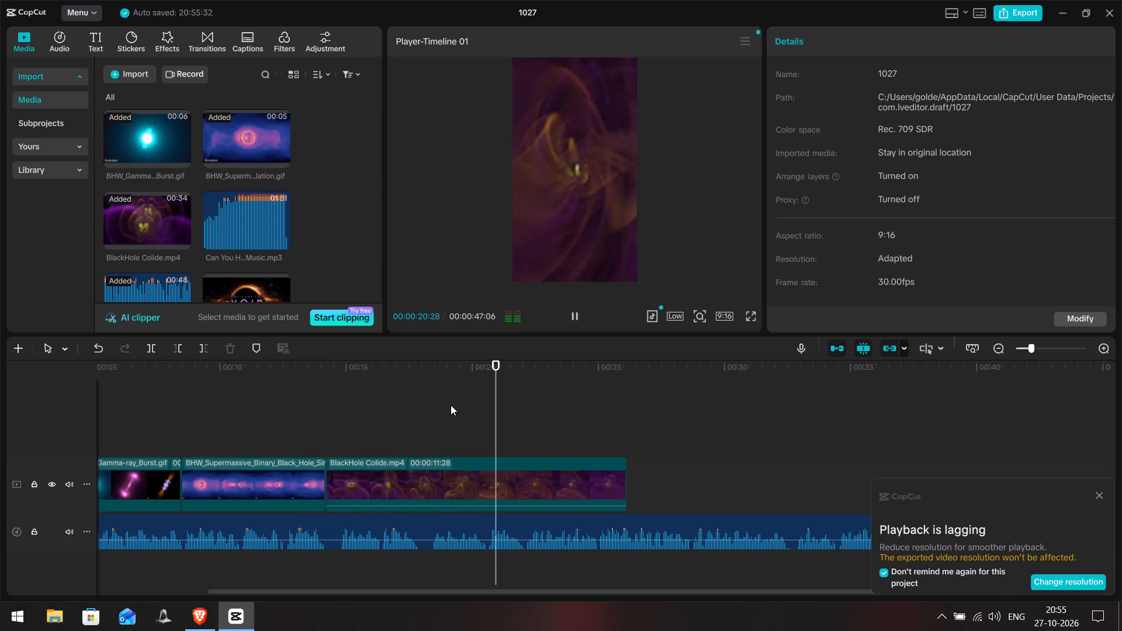
pyautogui.press('space')
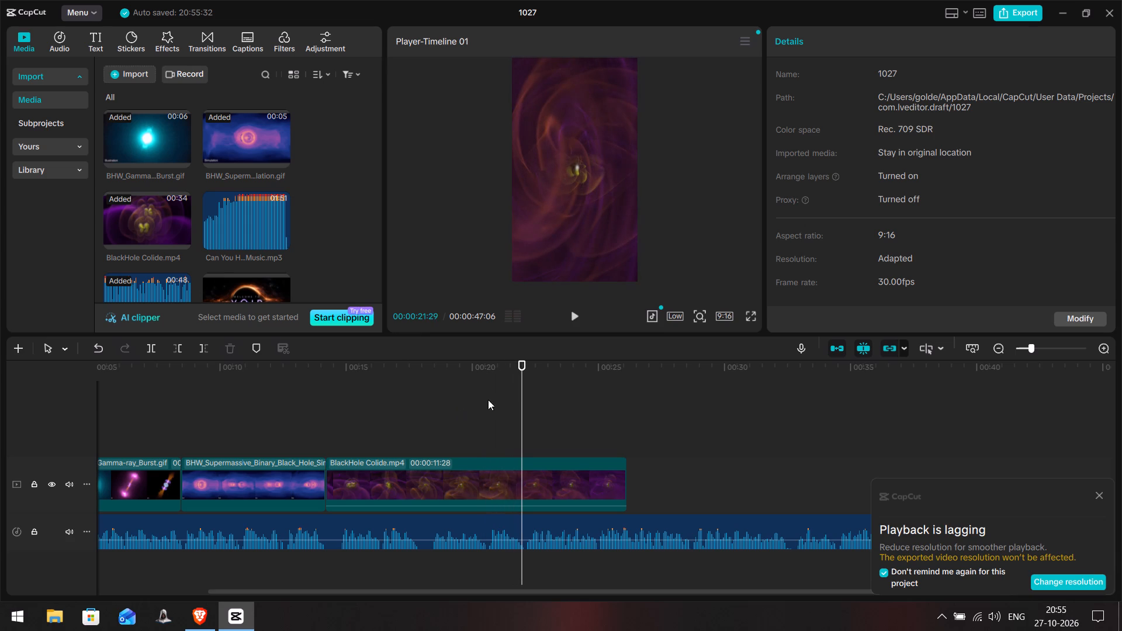
pyautogui.press('space')
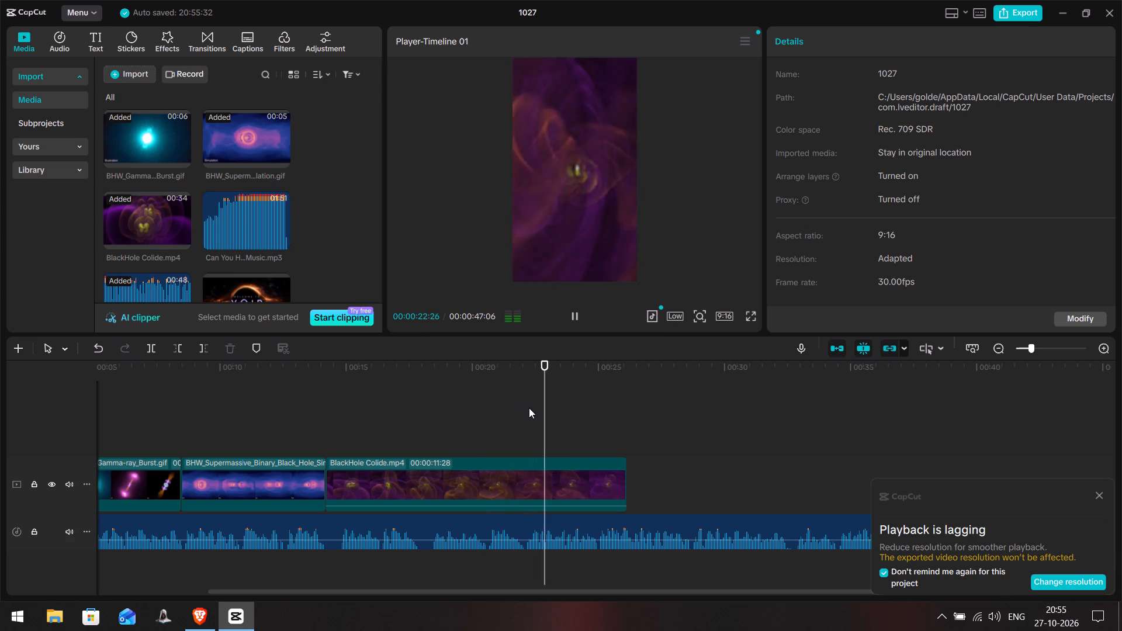
pyautogui.moveTo(598, 402); pyautogui.dragTo(598, 403)
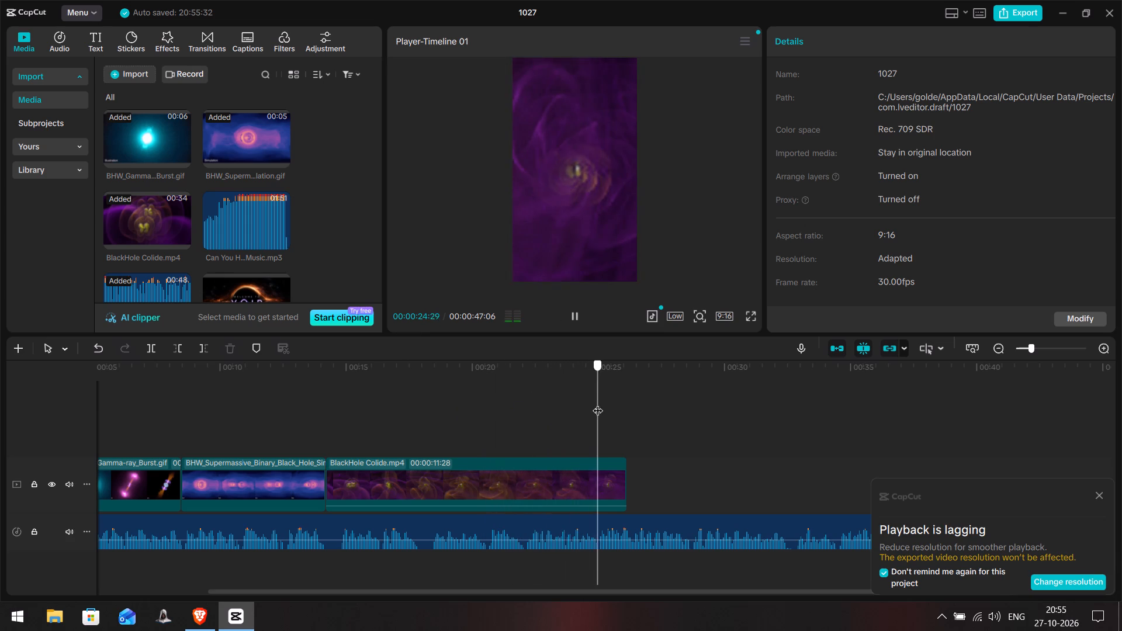
pyautogui.moveTo(598, 403); pyautogui.dragTo(599, 410)
pyautogui.moveTo(602, 409); pyautogui.dragTo(473, 411)
pyautogui.press('space')
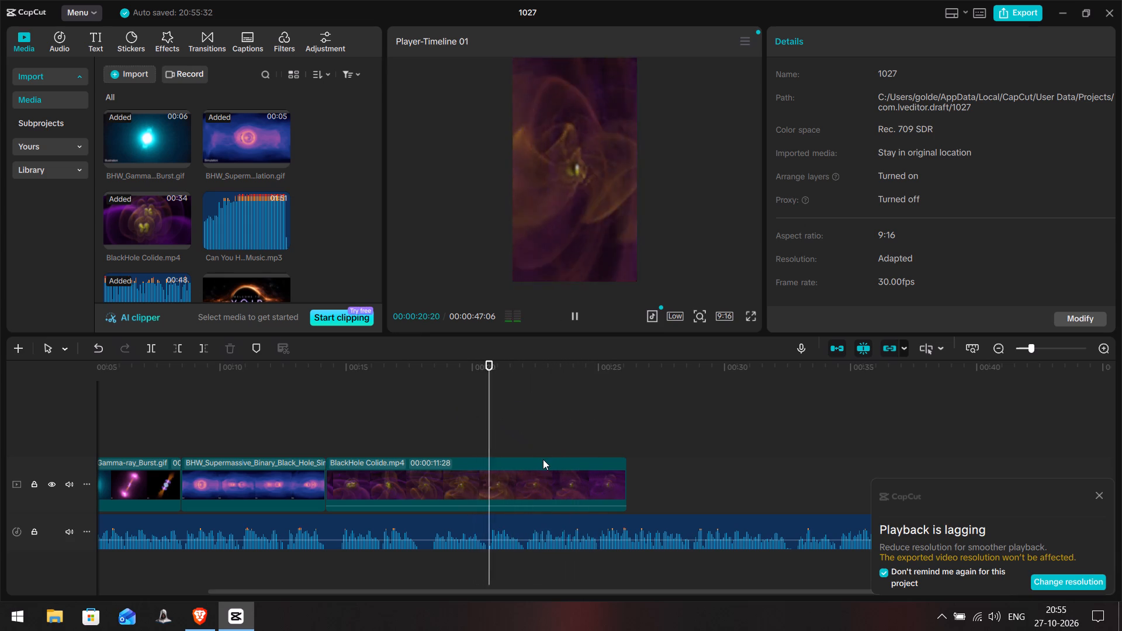
pyautogui.press('space')
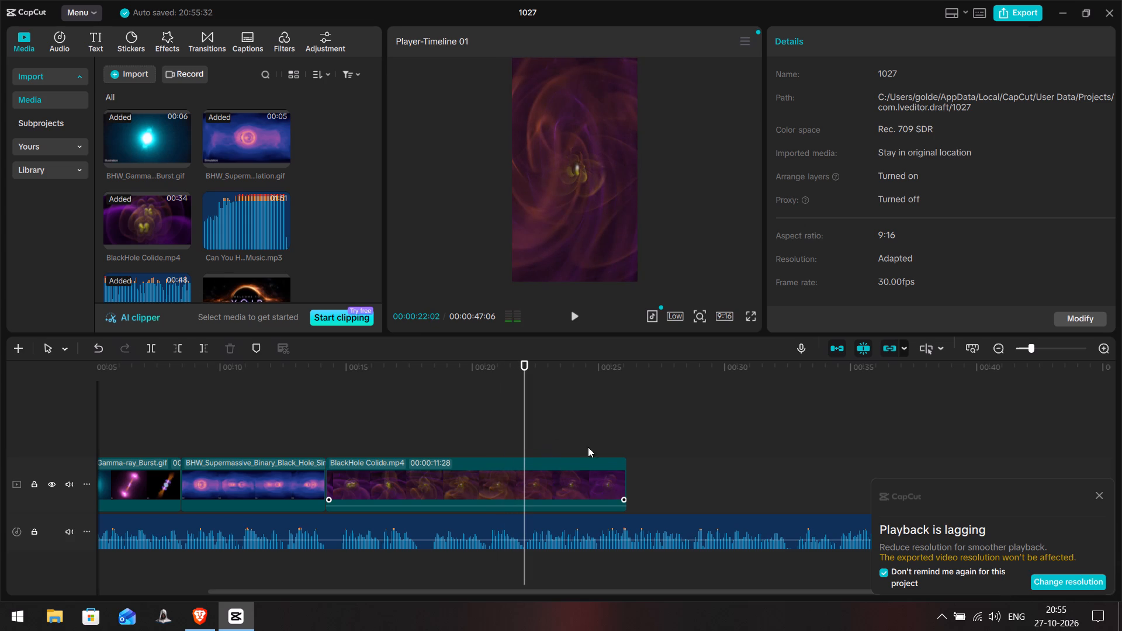
pyautogui.click(605, 480)
pyautogui.moveTo(627, 470); pyautogui.dragTo(521, 473)
pyautogui.click(495, 403)
pyautogui.press('space')
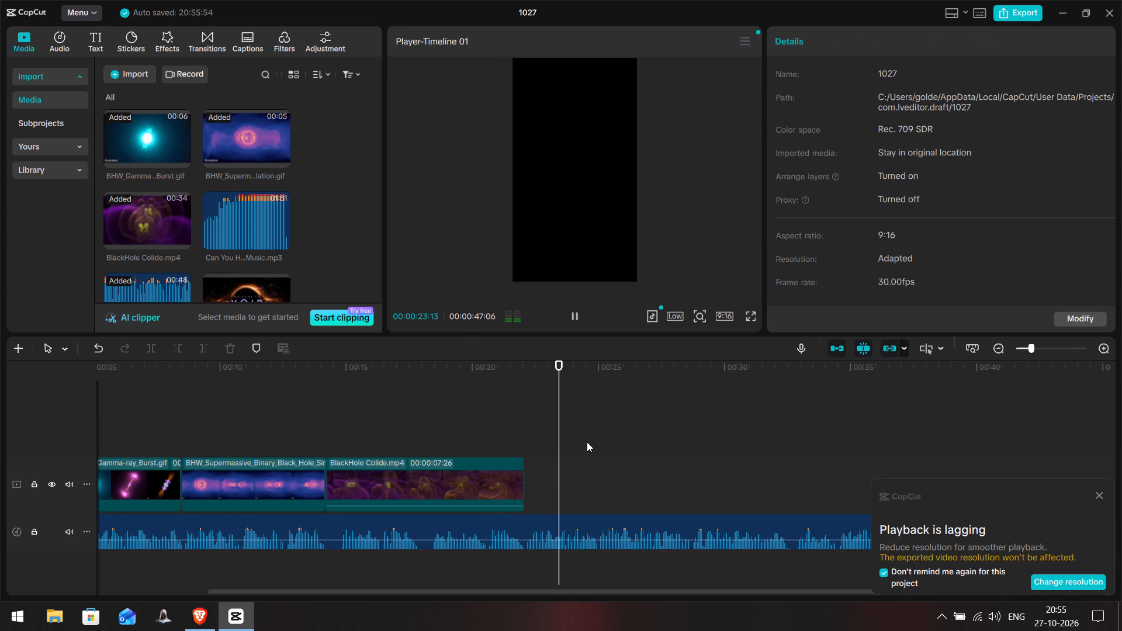
pyautogui.moveTo(484, 592); pyautogui.dragTo(614, 591)
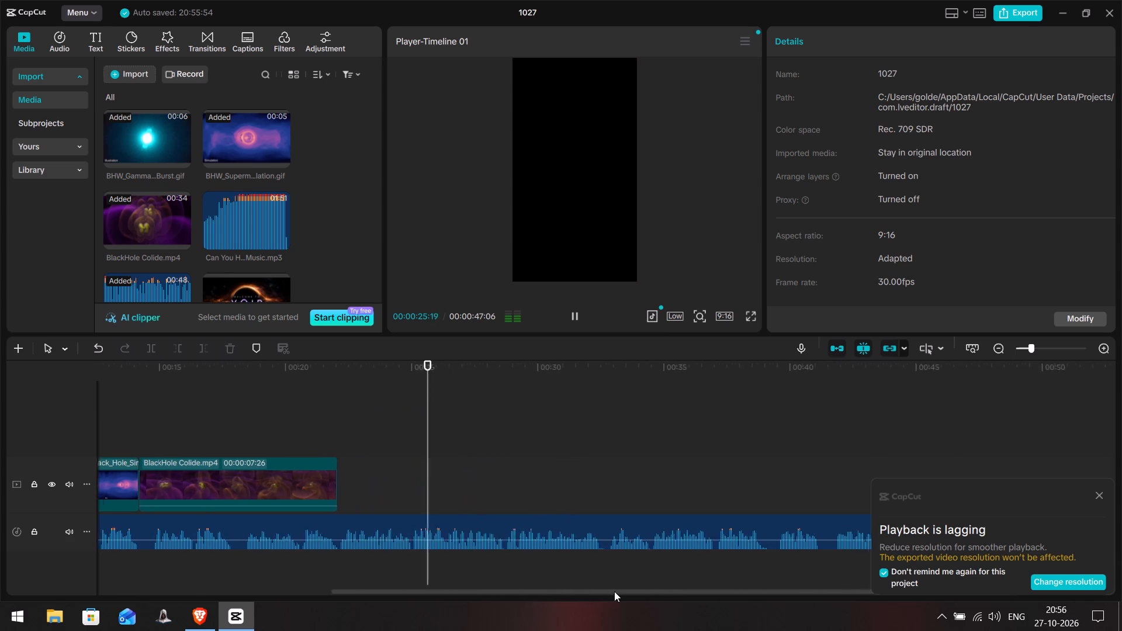
pyautogui.moveTo(614, 591); pyautogui.dragTo(697, 590)
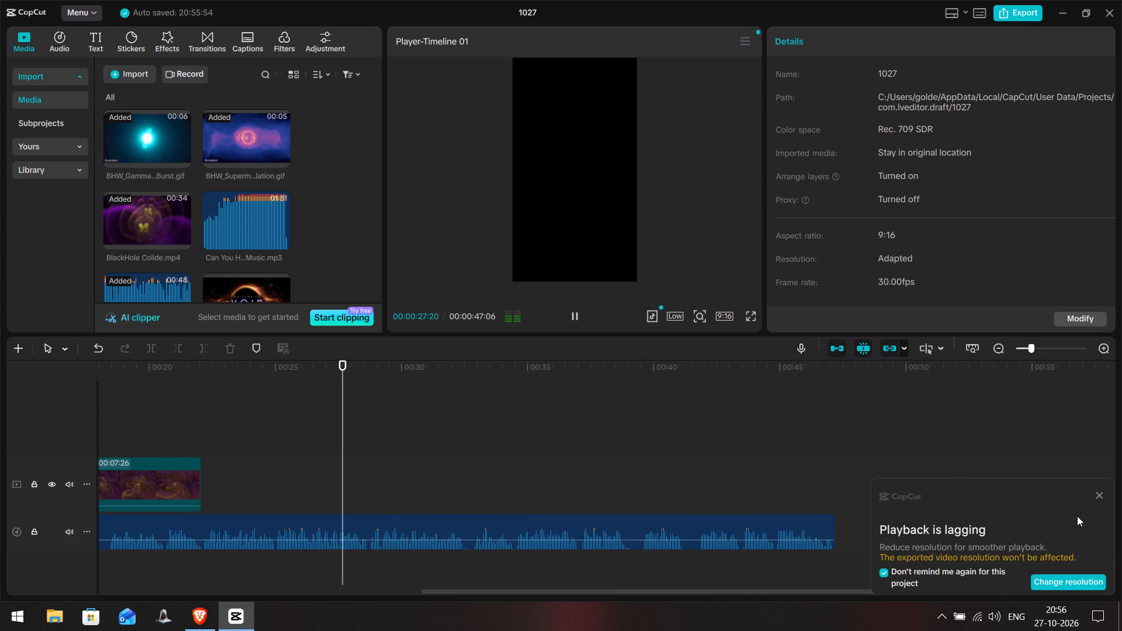
pyautogui.click(1103, 494)
pyautogui.click(1096, 497)
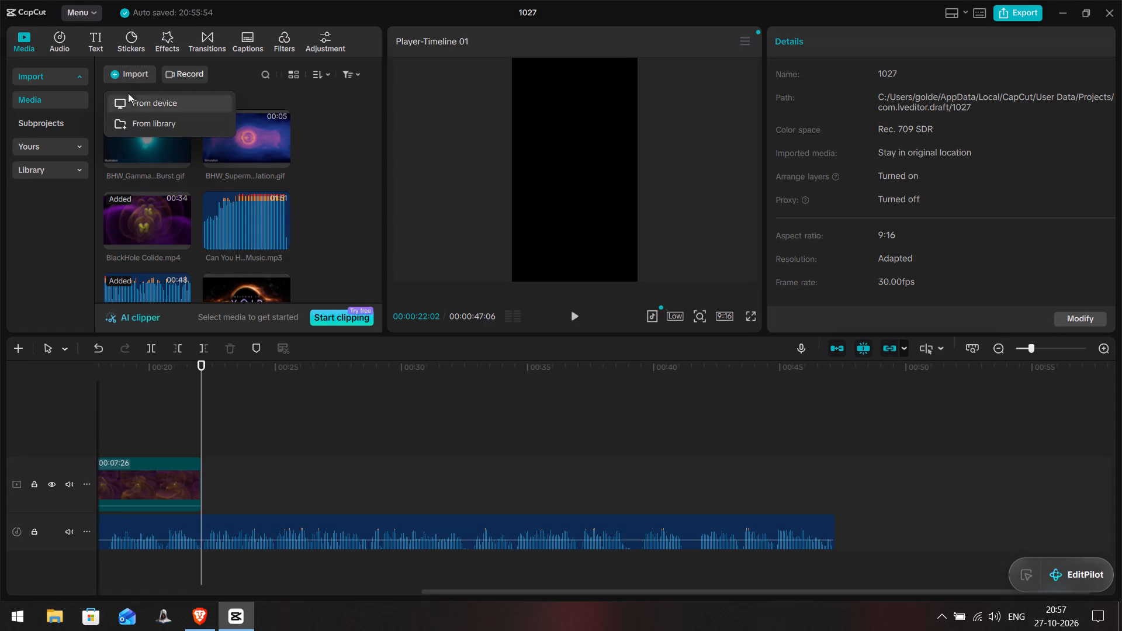
pyautogui.click(130, 99)
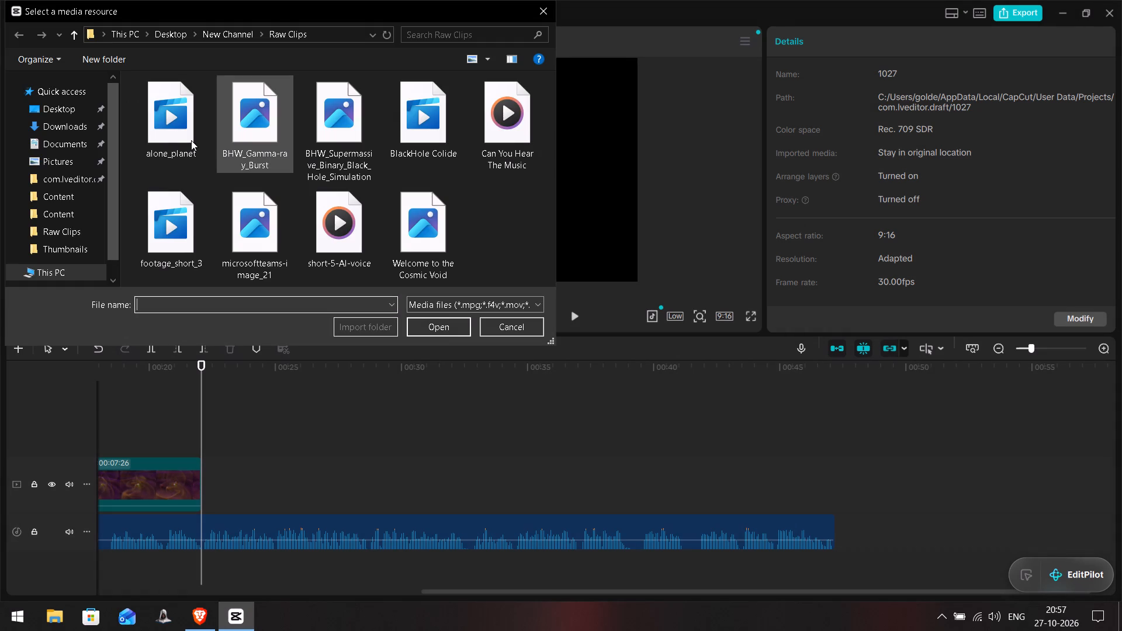
pyautogui.click(266, 238)
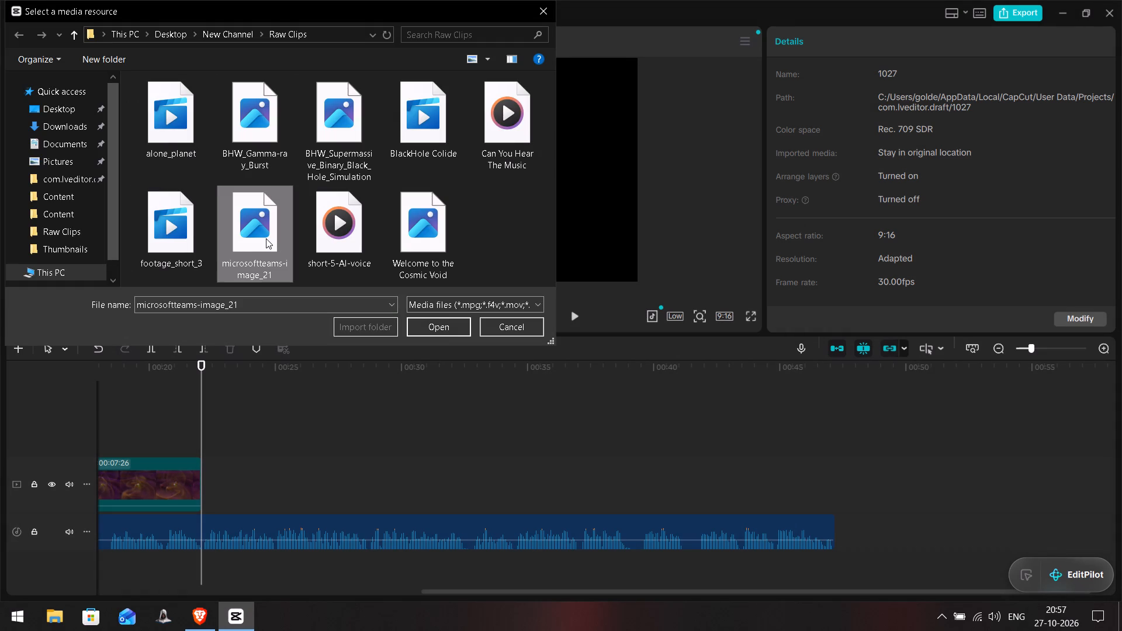
pyautogui.click(432, 331)
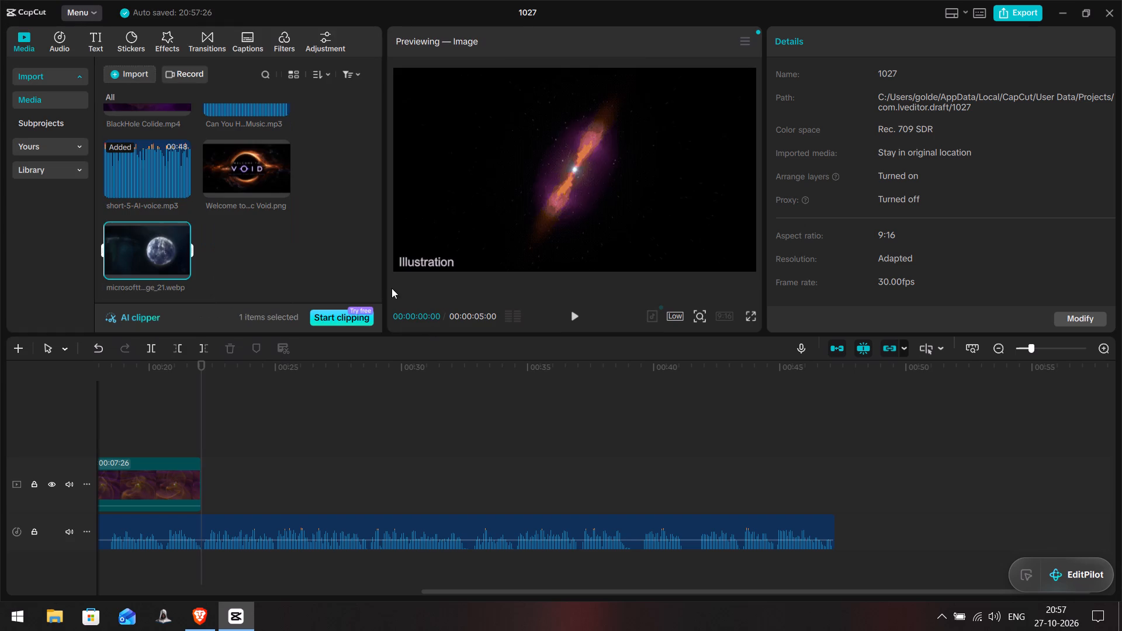
# Place microsoftteams-image_21.webp on the main track directly after the BlackHole Colide.mp4 clip.
pyautogui.moveTo(151, 243); pyautogui.dragTo(246, 409)
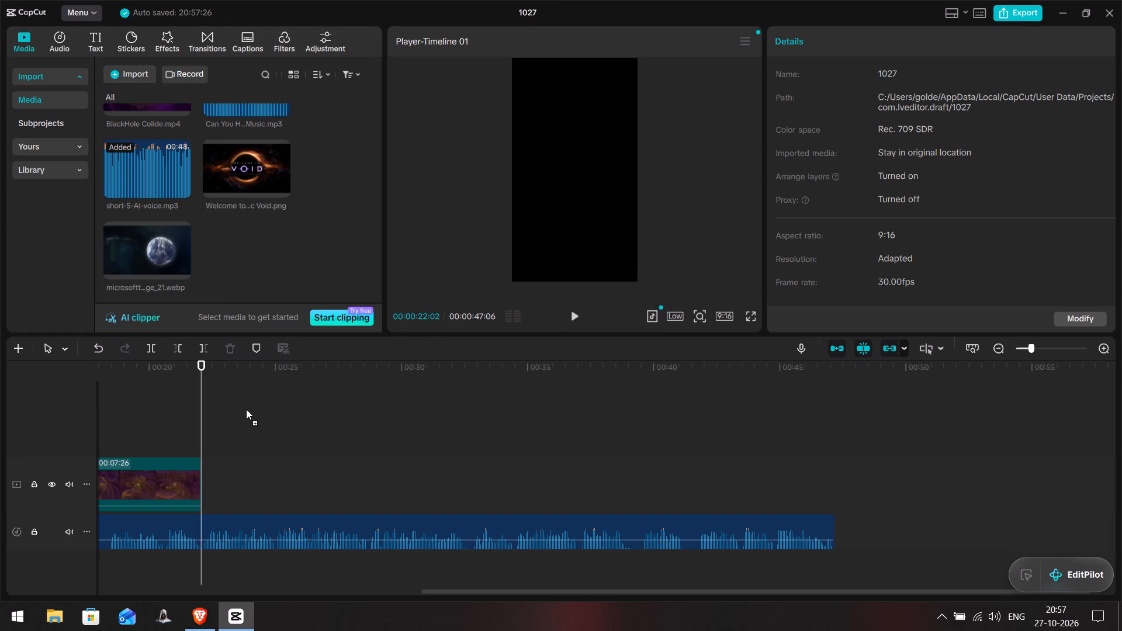
pyautogui.moveTo(246, 409); pyautogui.dragTo(203, 486)
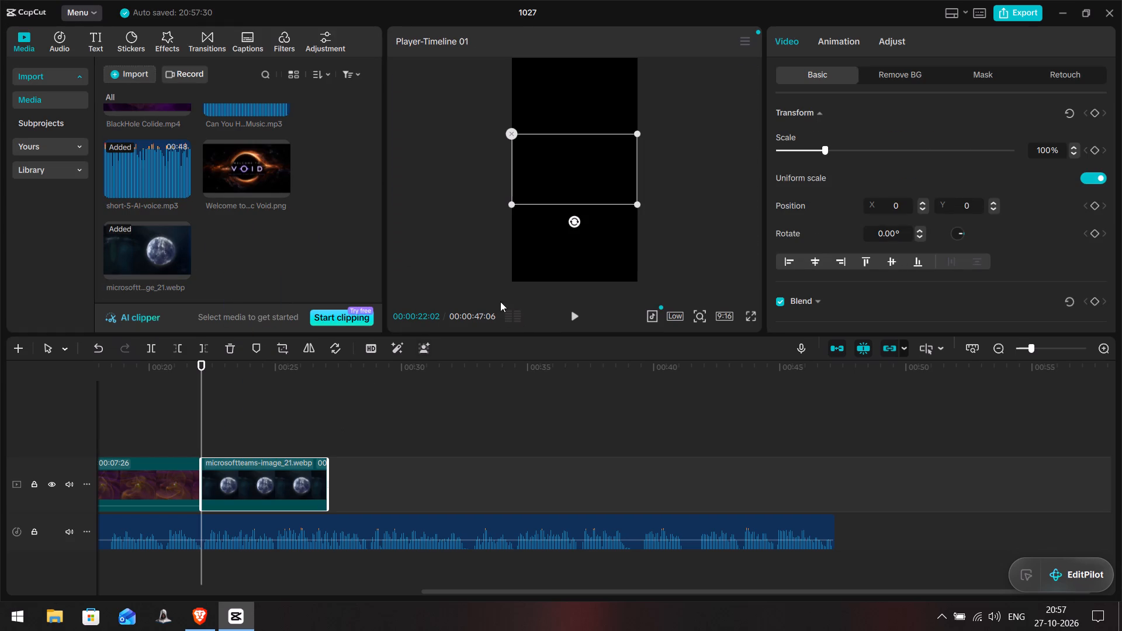
# Rotate the microsoftteams-image_21.webp clip to 90° and enlarge it to 212% so it fills the vertical frame.
pyautogui.moveTo(573, 225); pyautogui.dragTo(495, 168)
pyautogui.moveTo(613, 233); pyautogui.dragTo(696, 329)
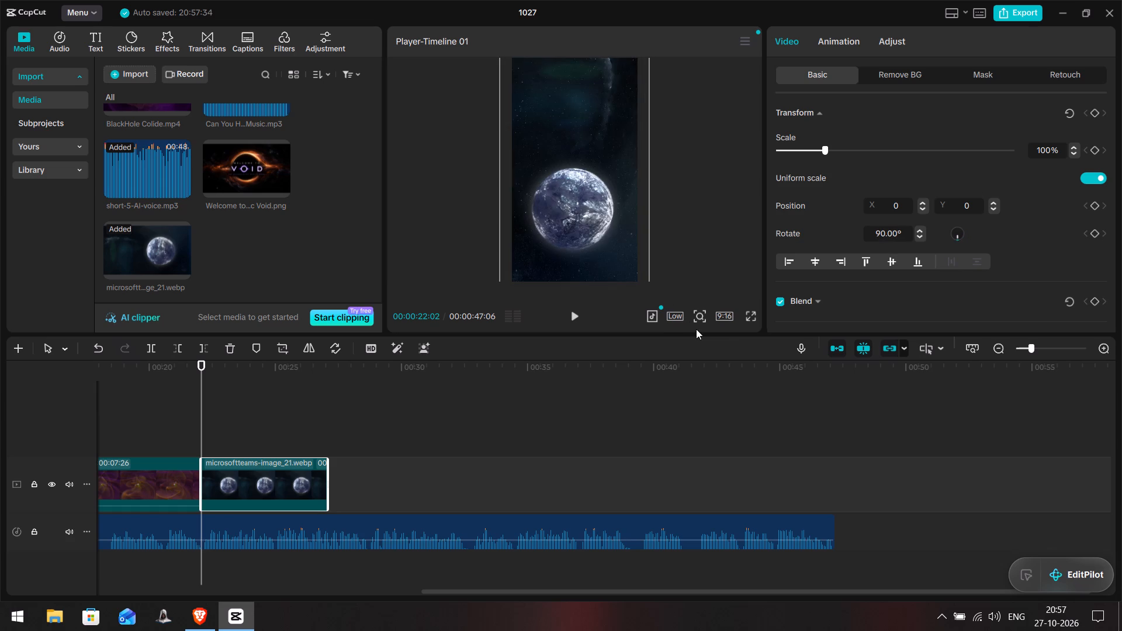
# Play the planet image section against the voice-over and trim the image clip's end to slightly past the 00:25 mark.
pyautogui.click(177, 396)
pyautogui.press('space')
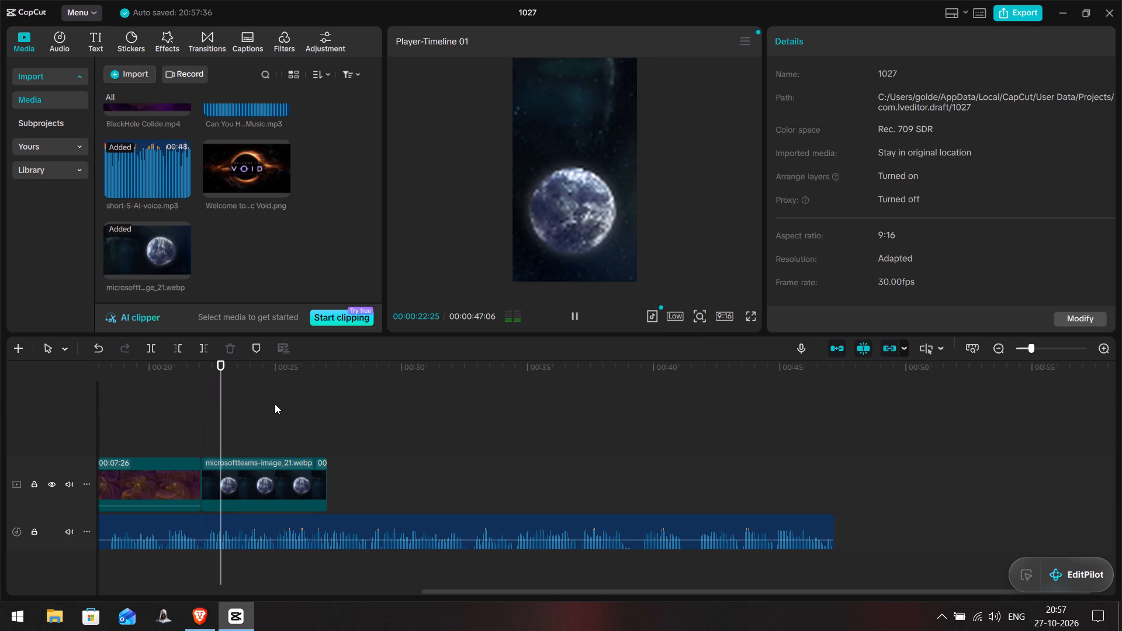
pyautogui.press('space')
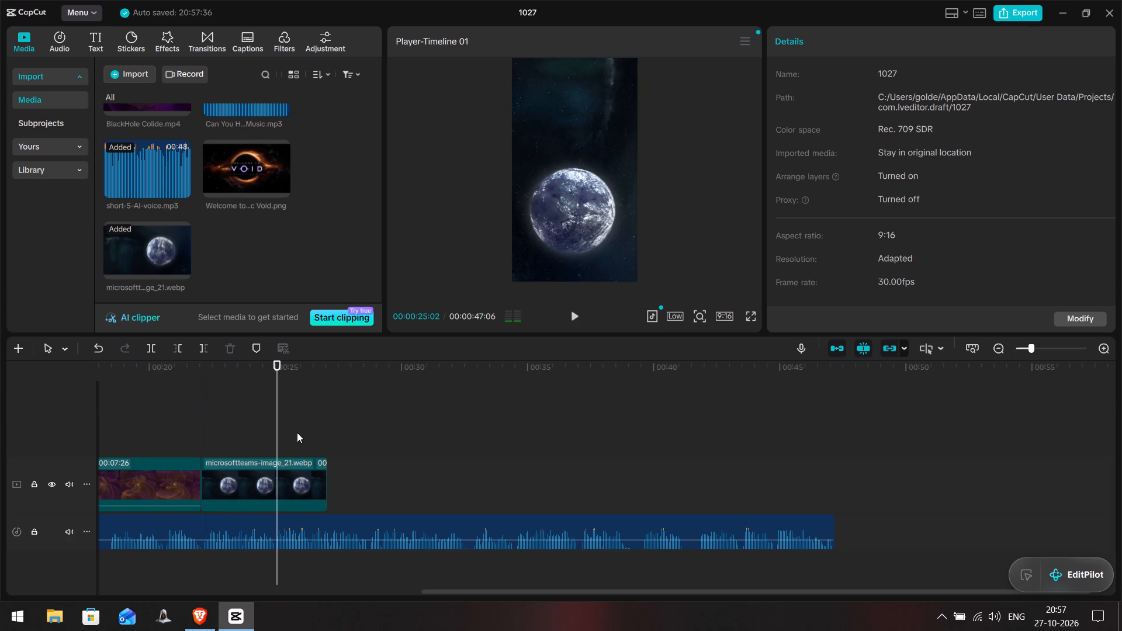
pyautogui.press('space')
pyautogui.press('space')
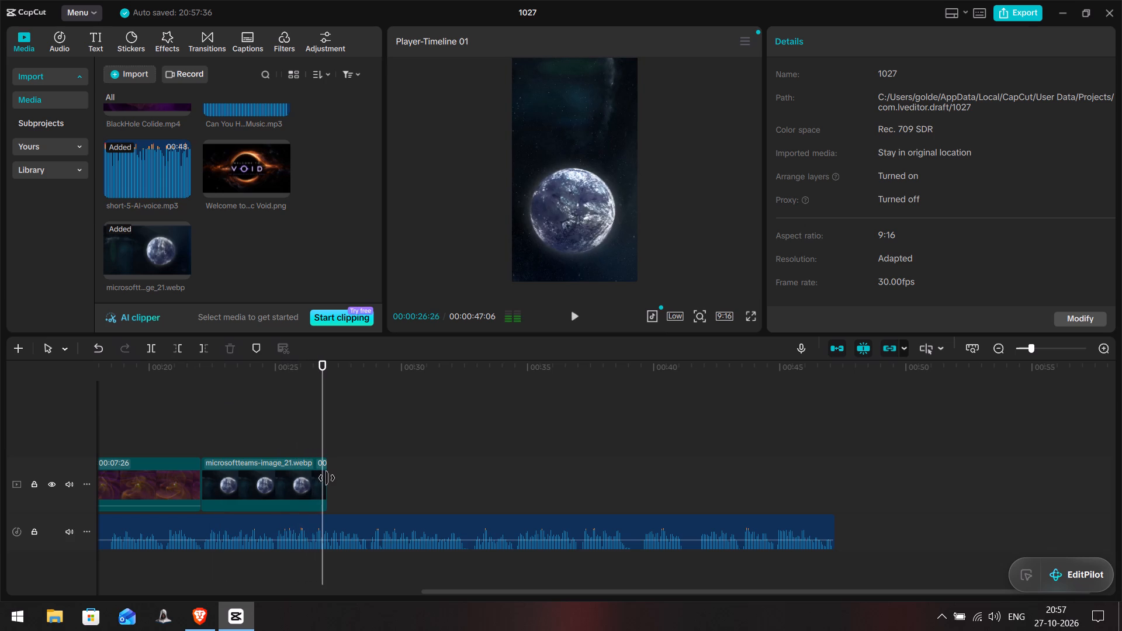
pyautogui.moveTo(325, 479); pyautogui.dragTo(285, 485)
pyautogui.moveTo(285, 485); pyautogui.dragTo(273, 488)
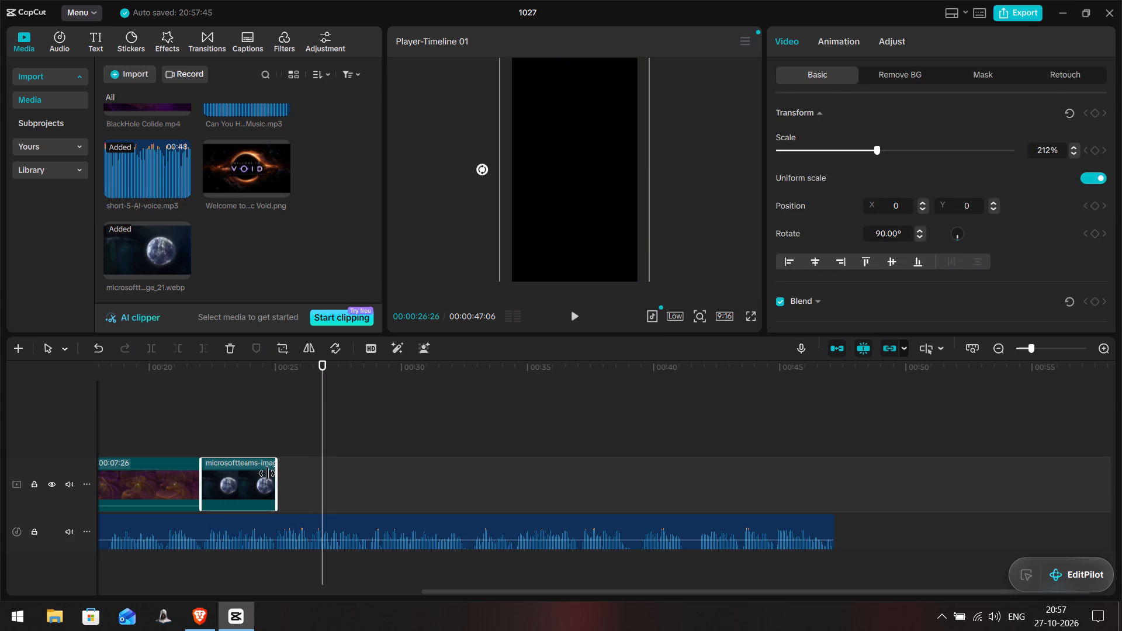
pyautogui.click(199, 406)
pyautogui.press('space')
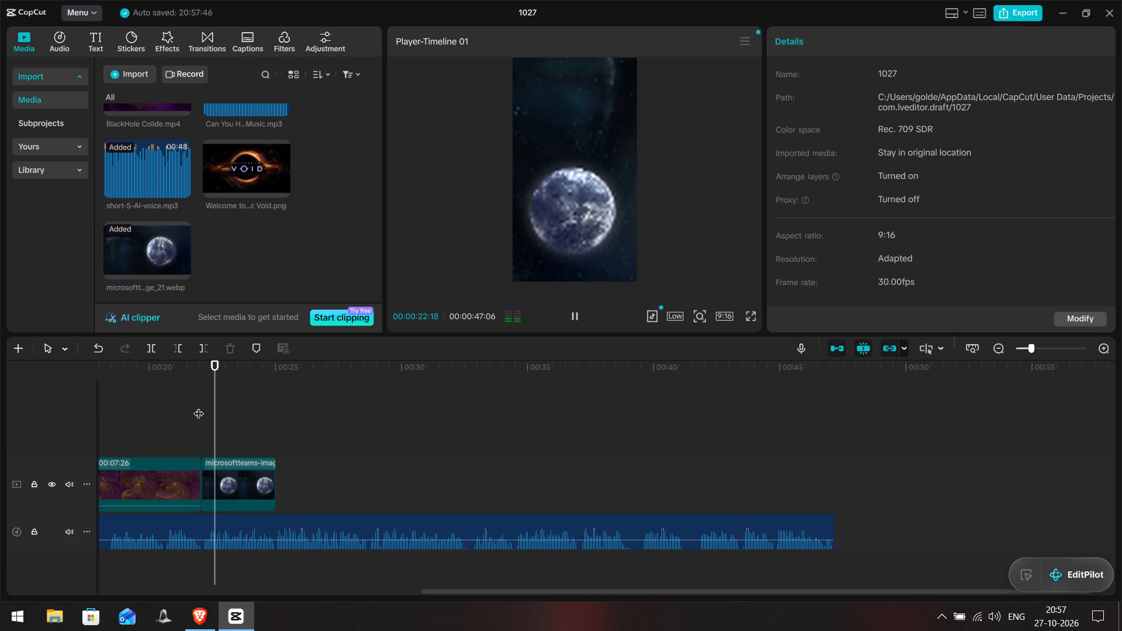
pyautogui.press('space')
pyautogui.moveTo(275, 477); pyautogui.dragTo(279, 485)
pyautogui.click(278, 480)
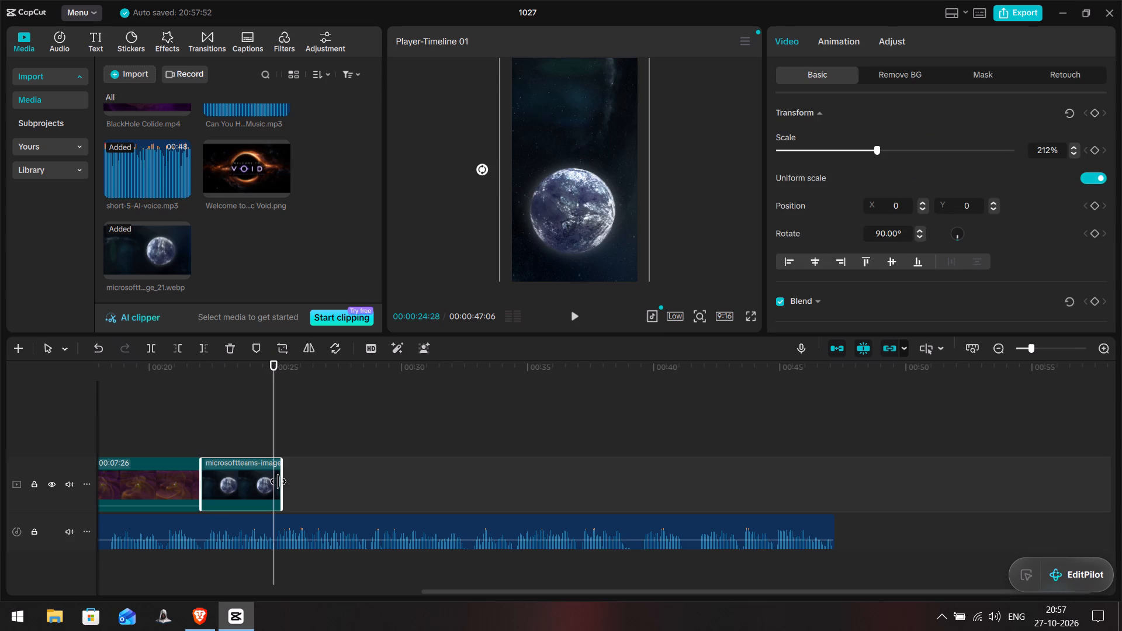
# Add a transform keyframe at the start of the microsoftteams-image_21.webp clip, at 00:22:02.
pyautogui.click(192, 418)
pyautogui.click(228, 483)
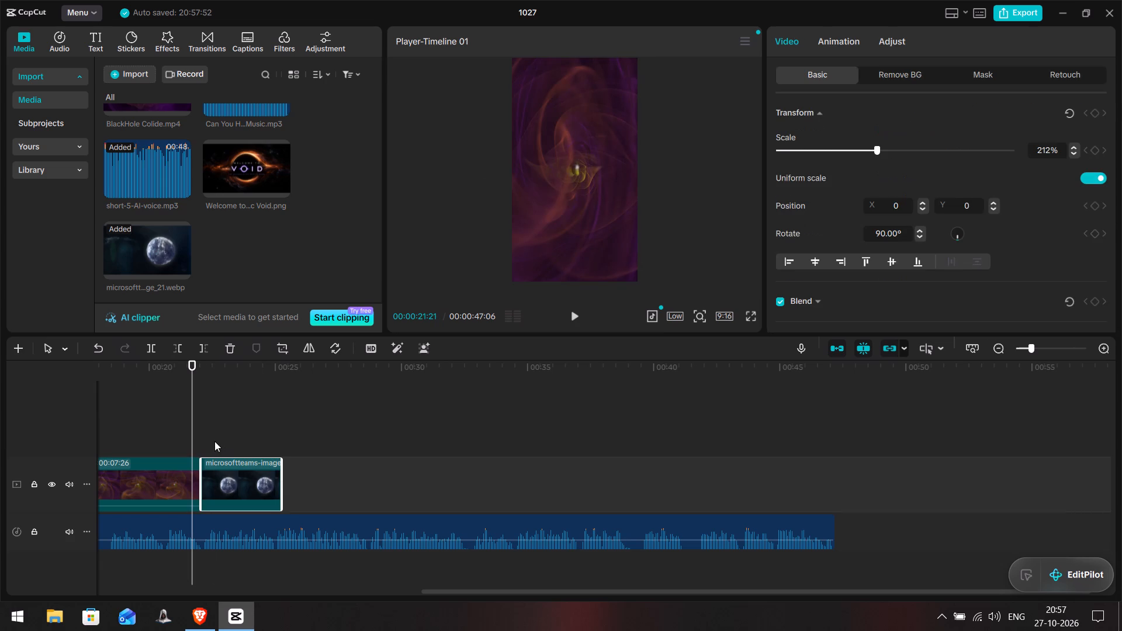
pyautogui.click(206, 461)
pyautogui.click(203, 446)
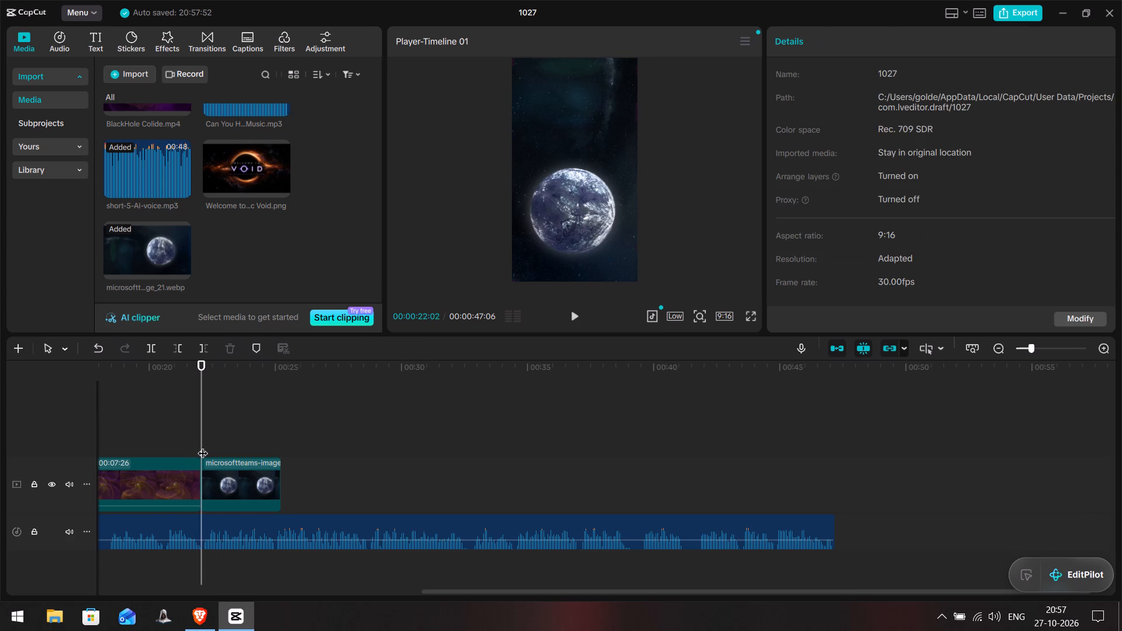
pyautogui.click(203, 446)
pyautogui.click(213, 466)
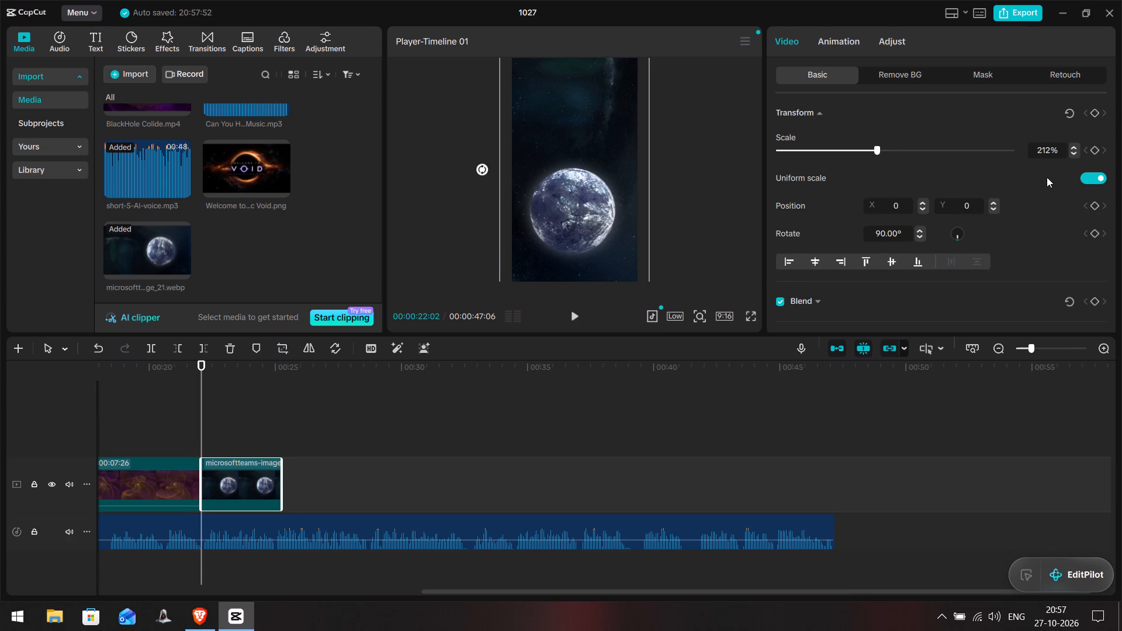
pyautogui.click(1095, 112)
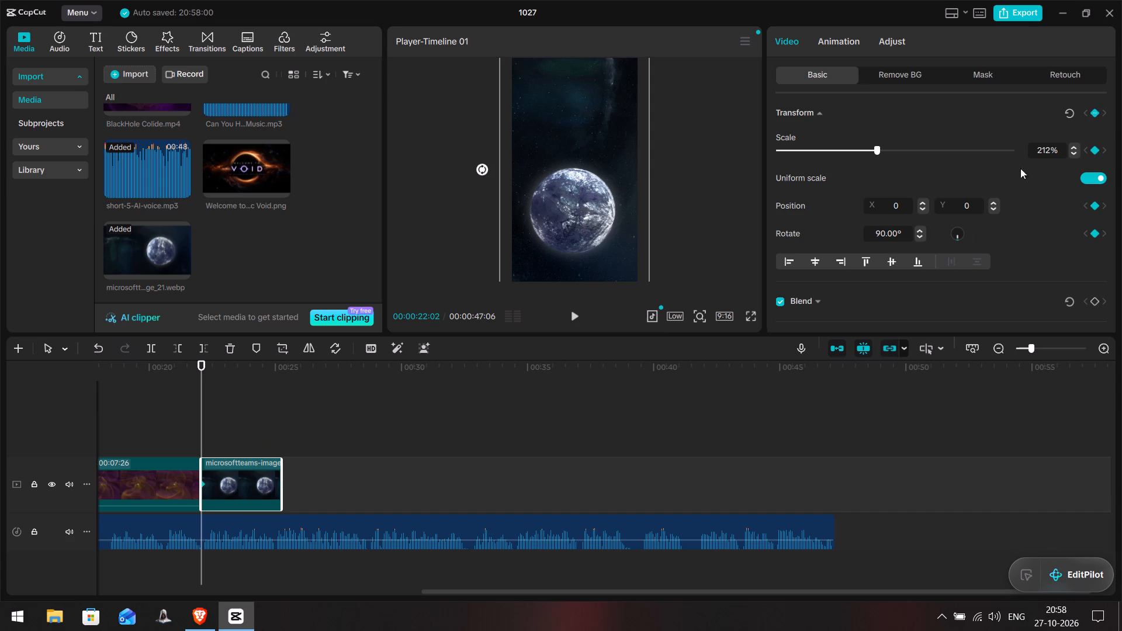
# Add a second transform keyframe at 00:25:01 on the planet image, with scale 497% and position about X 295, Y -2594.
pyautogui.click(265, 421)
pyautogui.moveTo(265, 421); pyautogui.dragTo(275, 427)
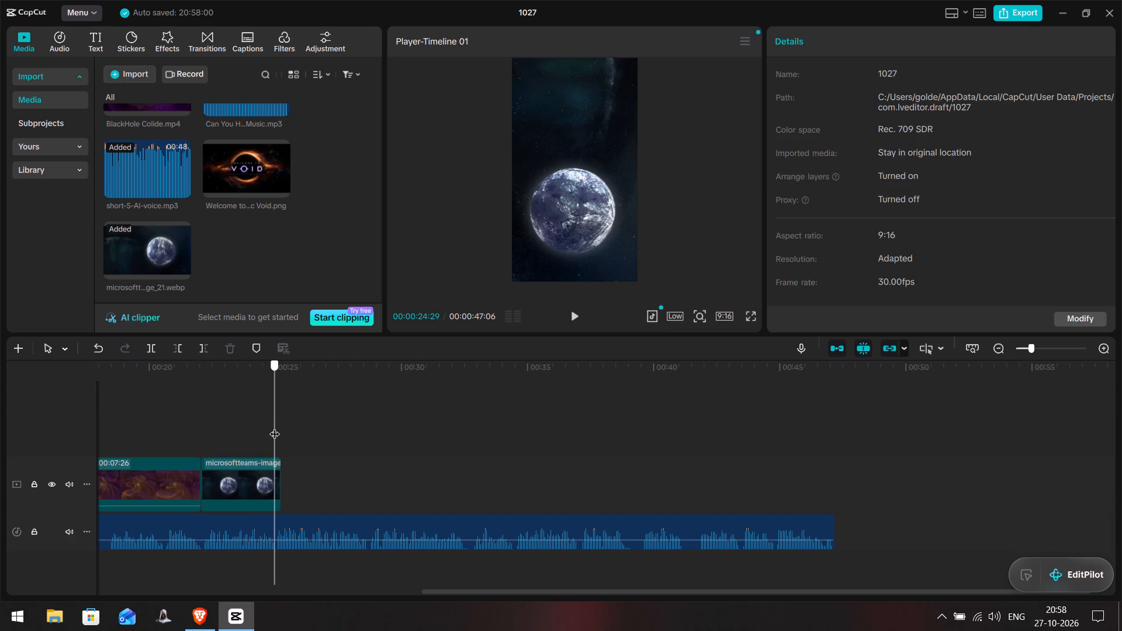
pyautogui.moveTo(275, 427); pyautogui.dragTo(276, 429)
pyautogui.click(265, 469)
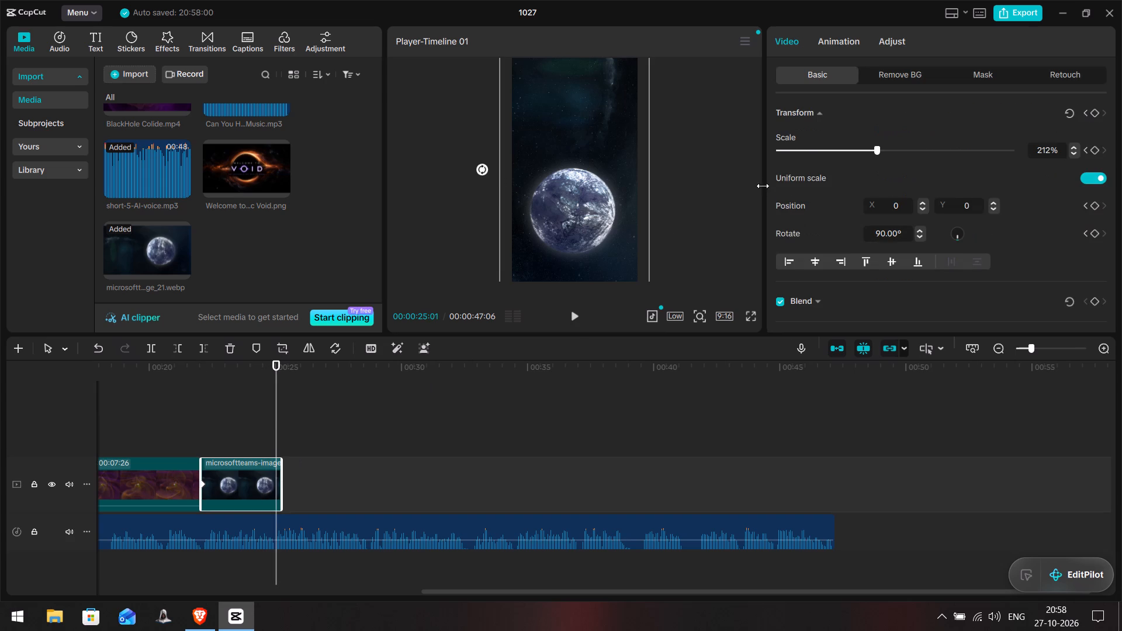
pyautogui.click(1097, 120)
pyautogui.click(1097, 114)
pyautogui.moveTo(597, 185); pyautogui.dragTo(602, 219)
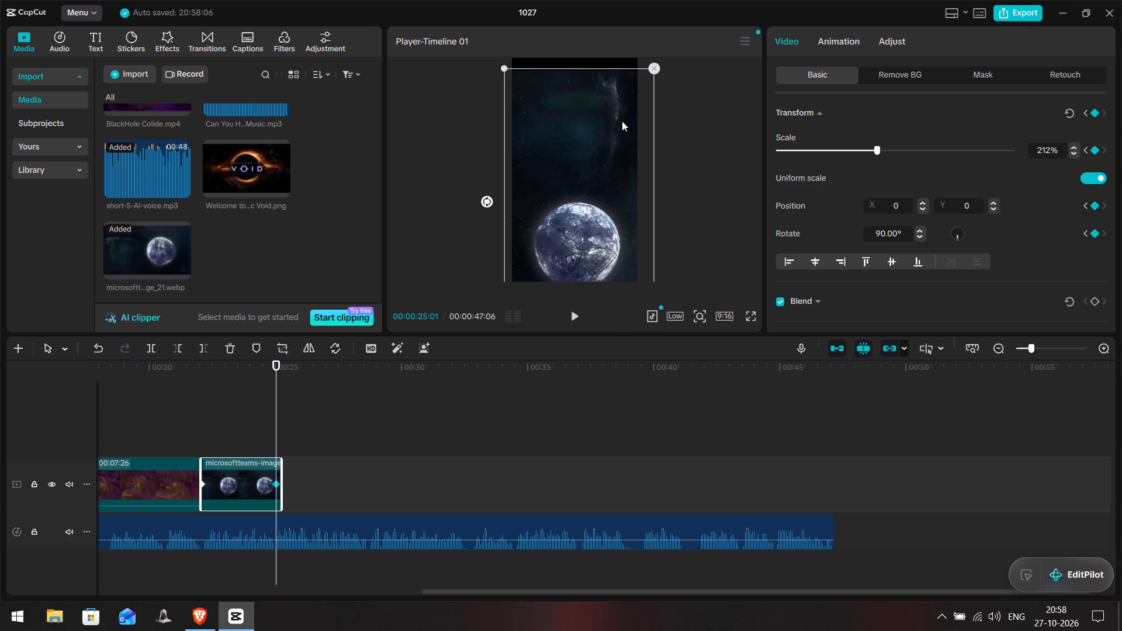
pyautogui.moveTo(901, 144); pyautogui.dragTo(955, 151)
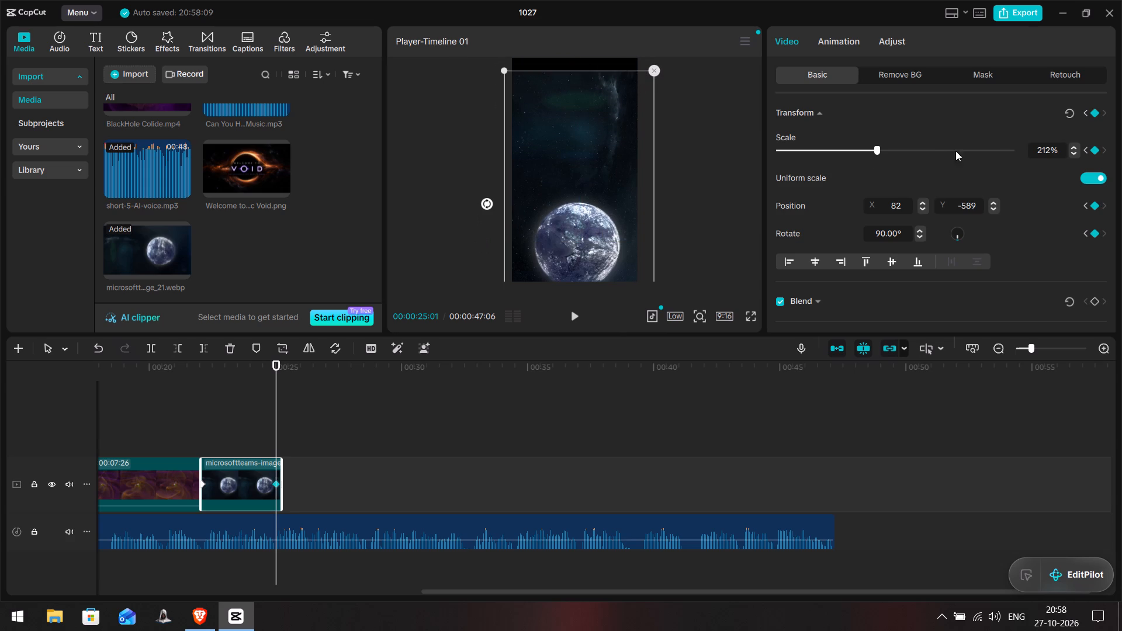
pyautogui.moveTo(955, 151); pyautogui.dragTo(1010, 150)
pyautogui.moveTo(656, 124); pyautogui.dragTo(649, 213)
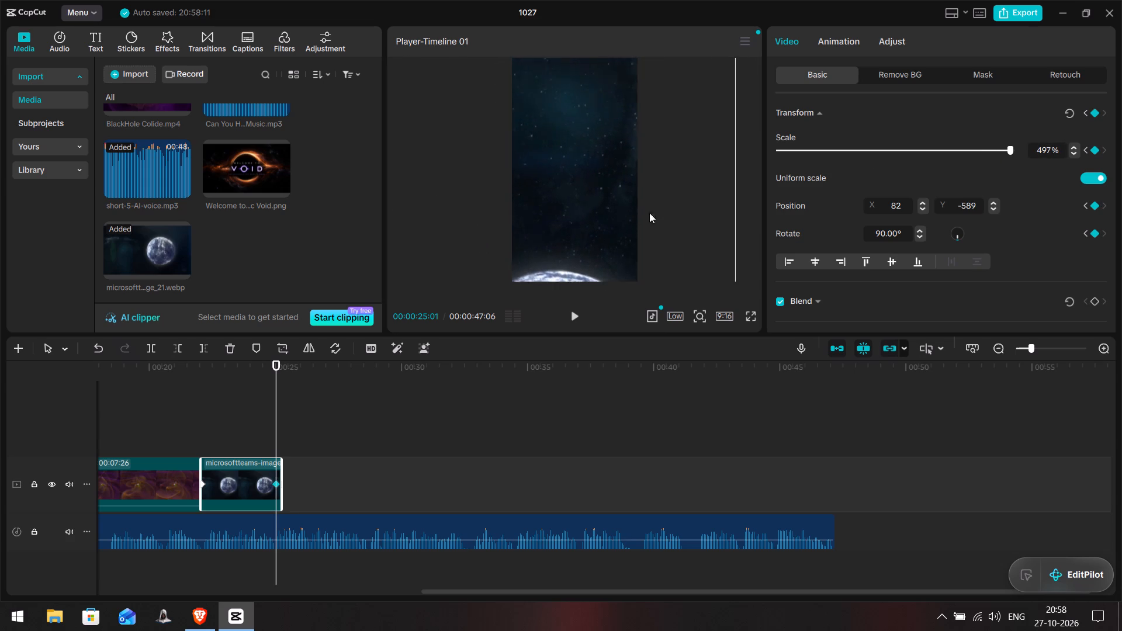
pyautogui.moveTo(649, 213); pyautogui.dragTo(669, 241)
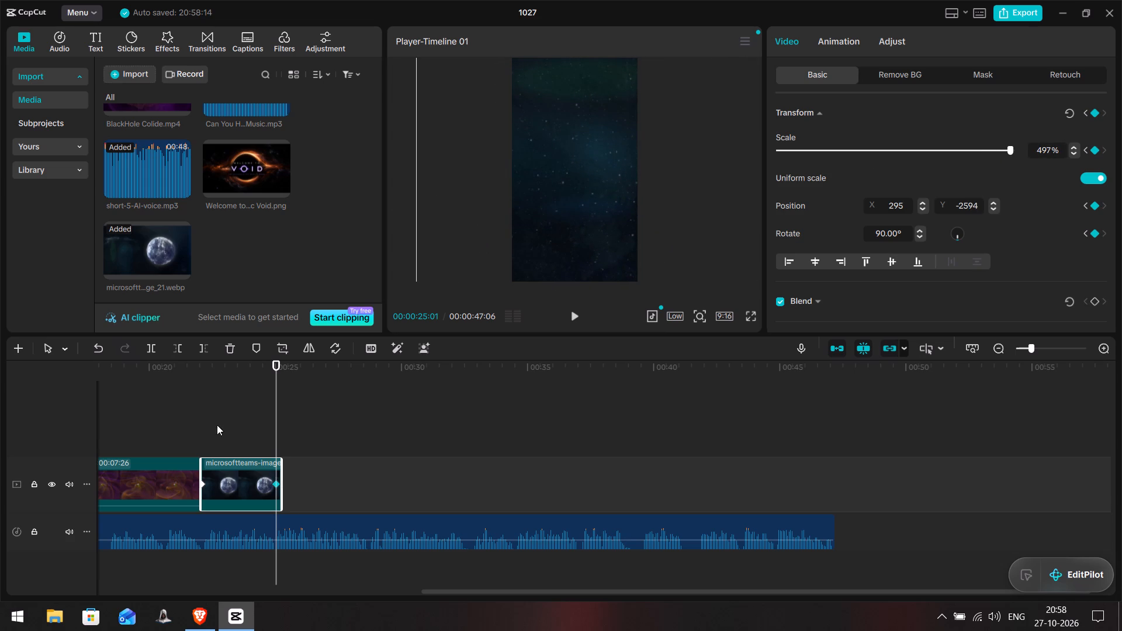
# Play the keyframed planet zoom against the voice-over and trim the image clip's end slightly, to about 00:25:06.
pyautogui.click(185, 417)
pyautogui.click(185, 417)
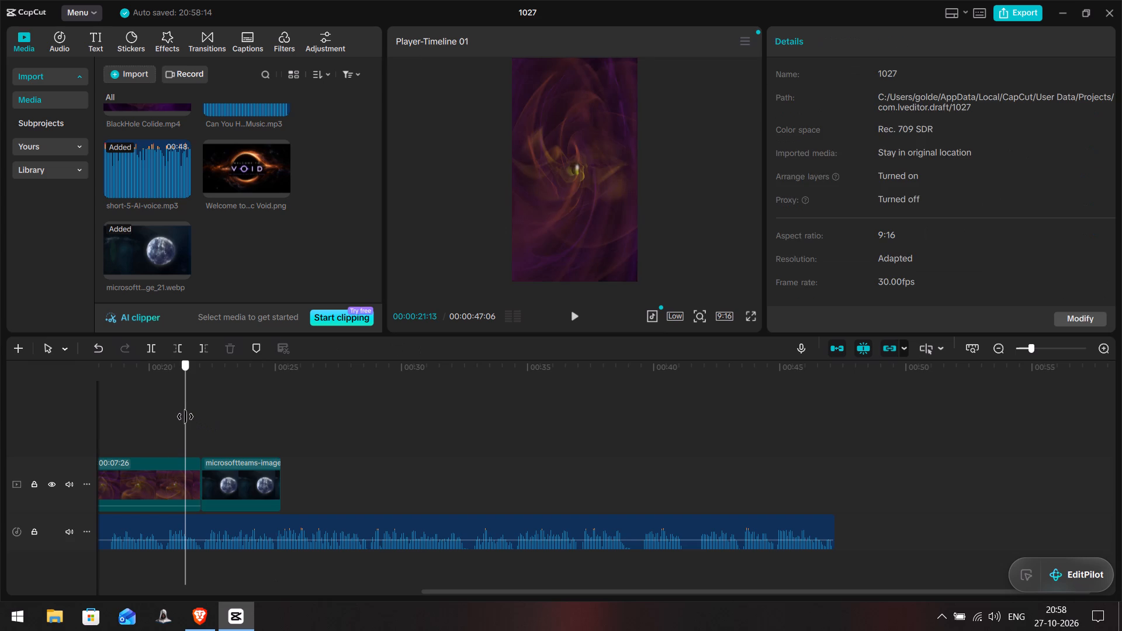
pyautogui.press('space')
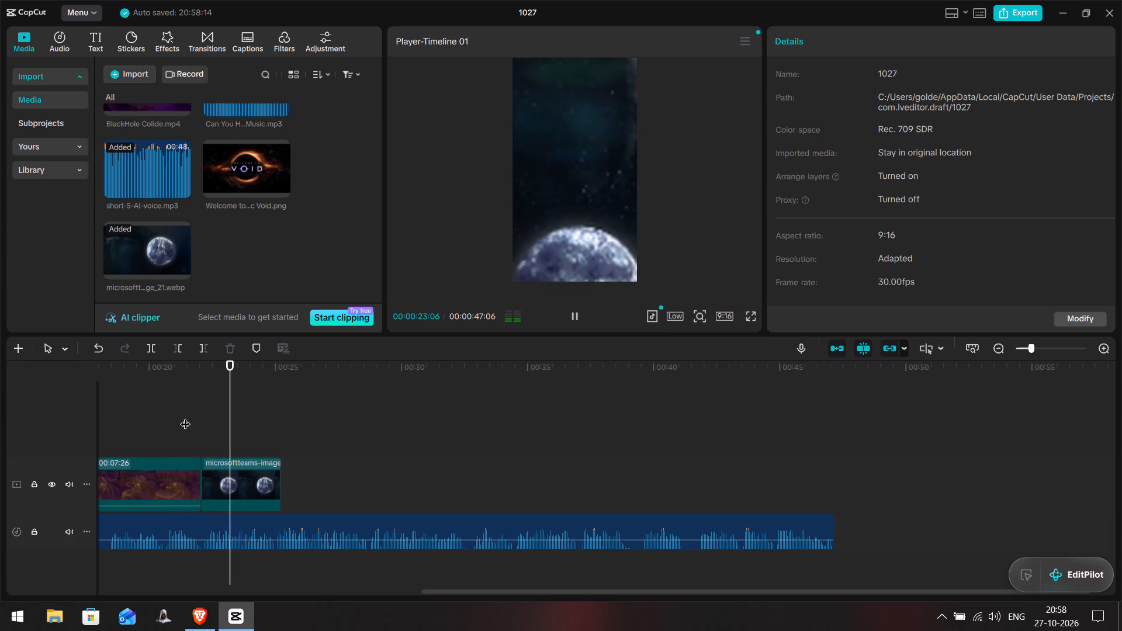
pyautogui.click(255, 470)
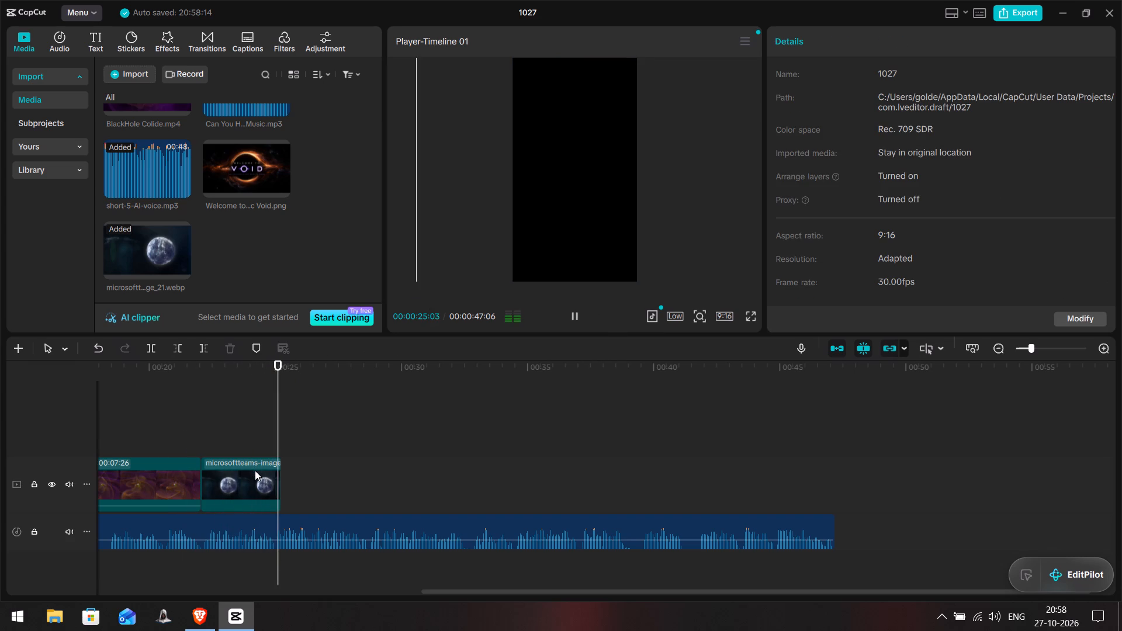
pyautogui.click(269, 402)
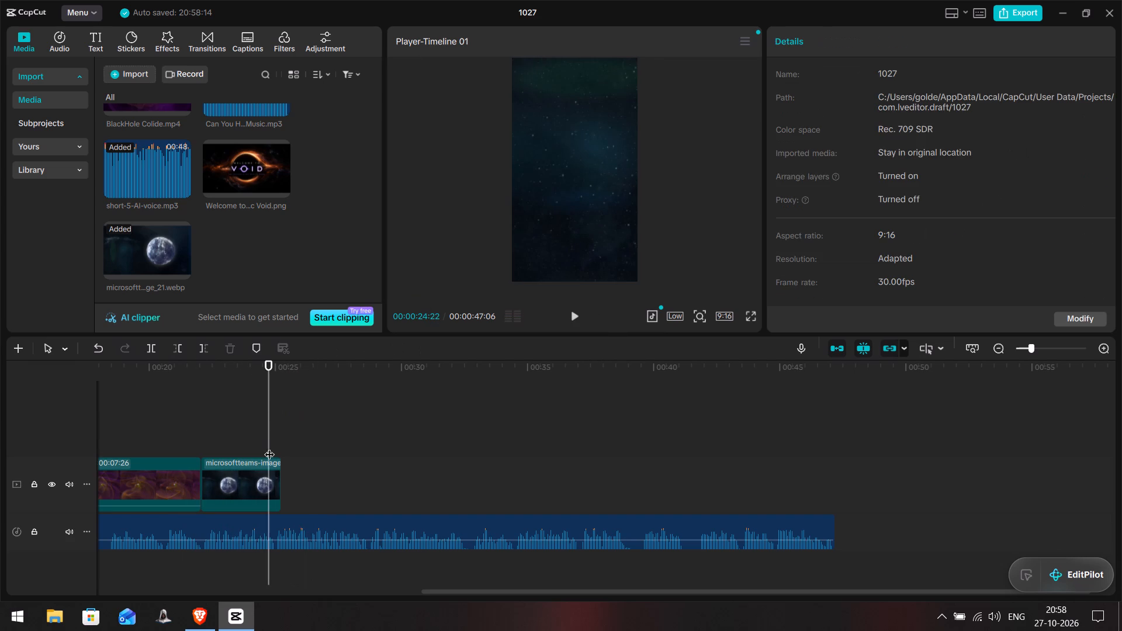
pyautogui.click(266, 467)
pyautogui.click(282, 467)
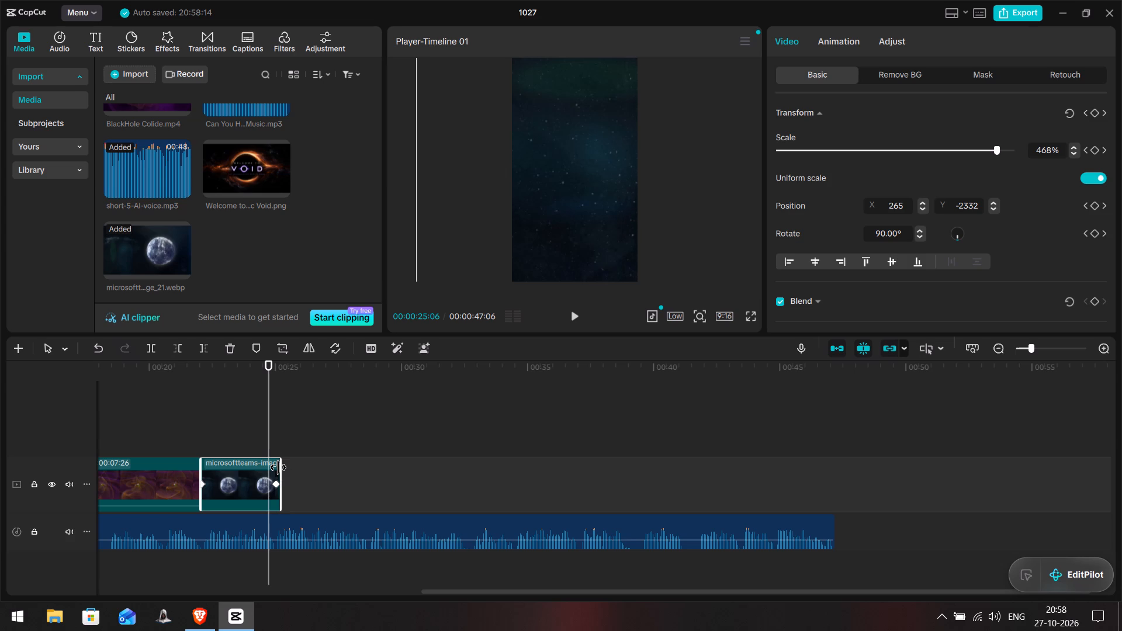
pyautogui.click(242, 409)
pyautogui.press('space')
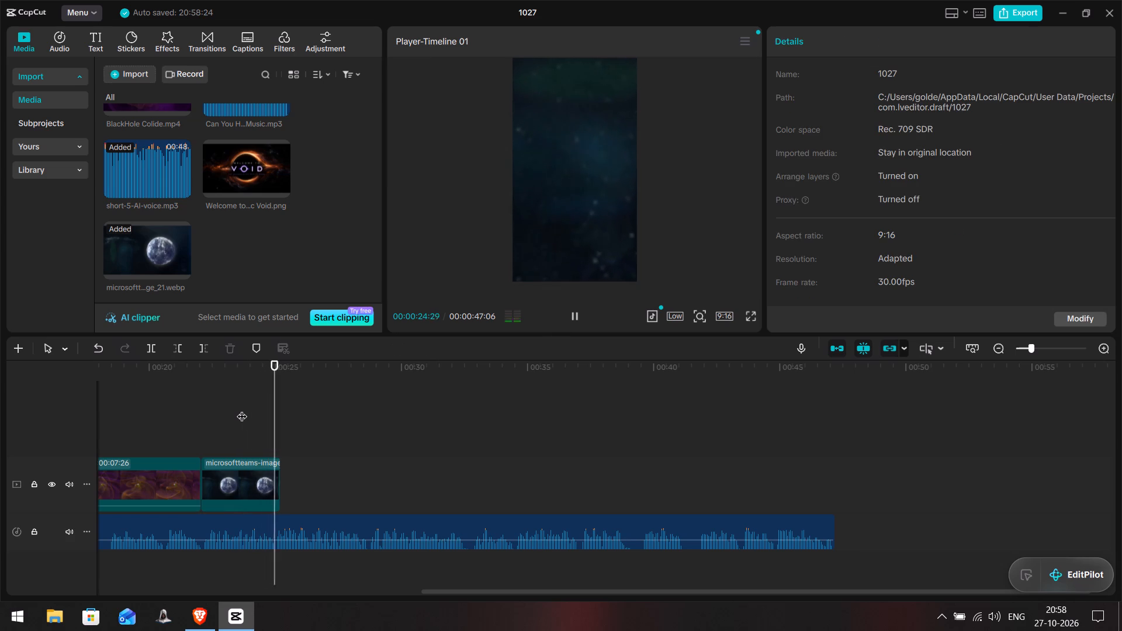
pyautogui.press('space')
# Place the BHW_Gamma-ray_Burst.gif clip on the main track directly after the planet image.
pyautogui.moveTo(148, 167); pyautogui.dragTo(148, 167)
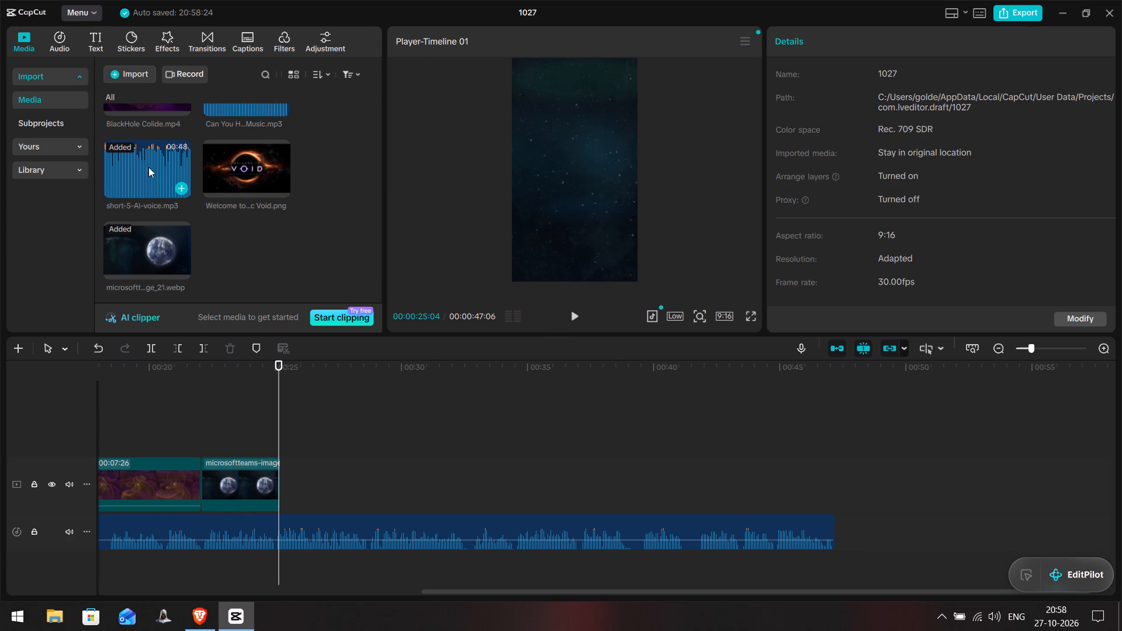
pyautogui.moveTo(148, 167); pyautogui.dragTo(154, 171)
pyautogui.scroll(3, 153, 253)
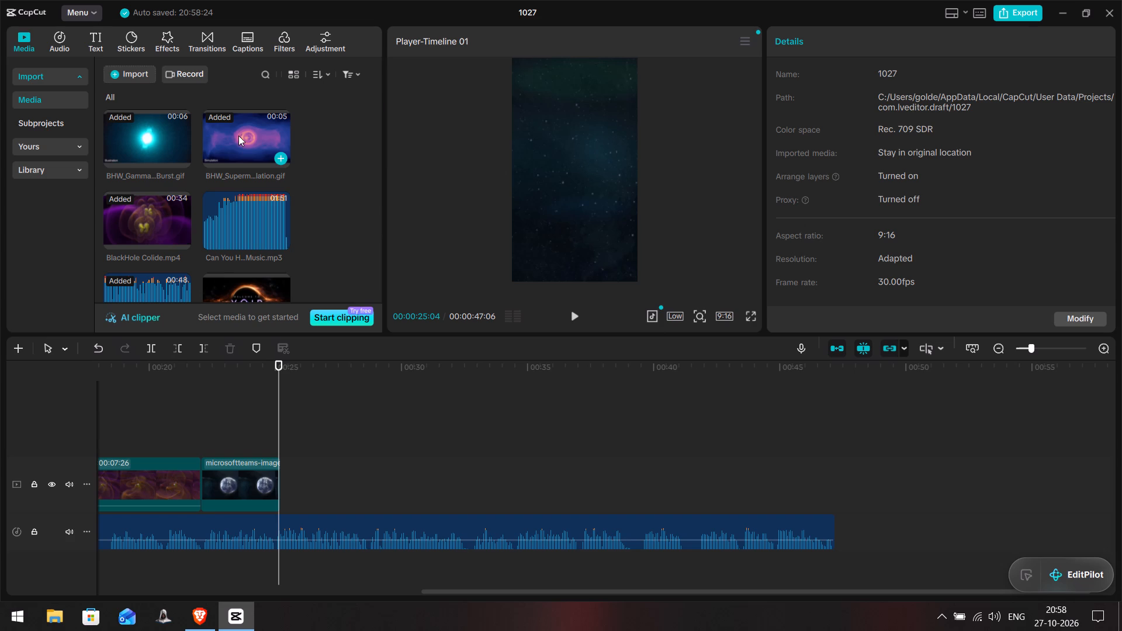
pyautogui.click(238, 136)
pyautogui.click(167, 133)
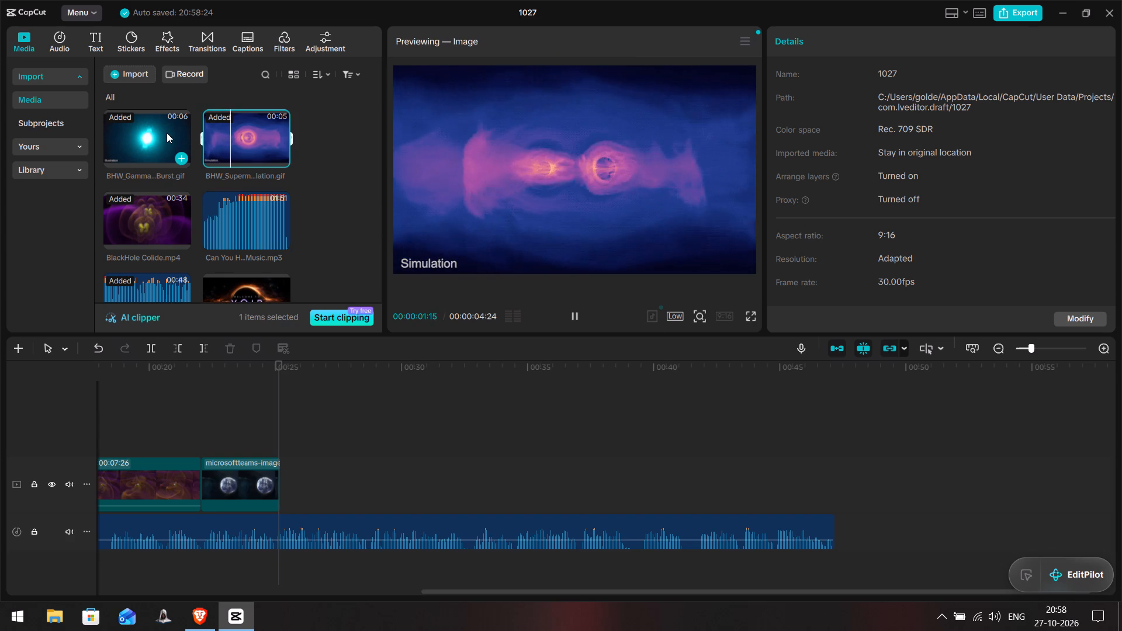
pyautogui.moveTo(167, 133); pyautogui.dragTo(278, 483)
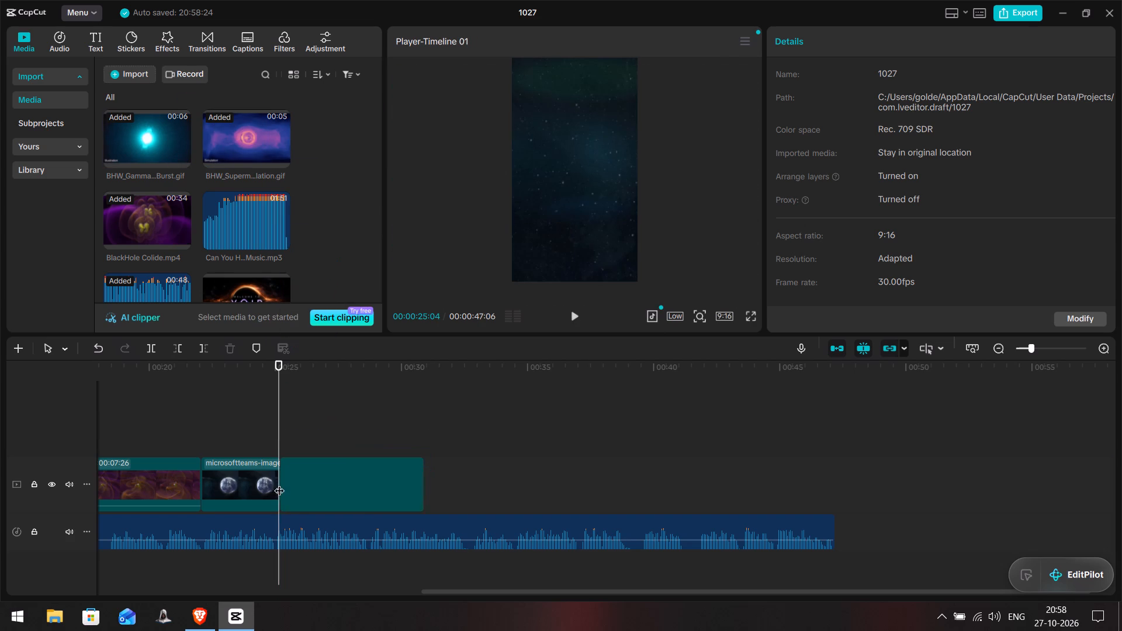
# Rotate the BHW_Gamma-ray_Burst.gif clip to 90° and enlarge it to 220% so it fills the vertical frame.
pyautogui.click(263, 411)
pyautogui.press('space')
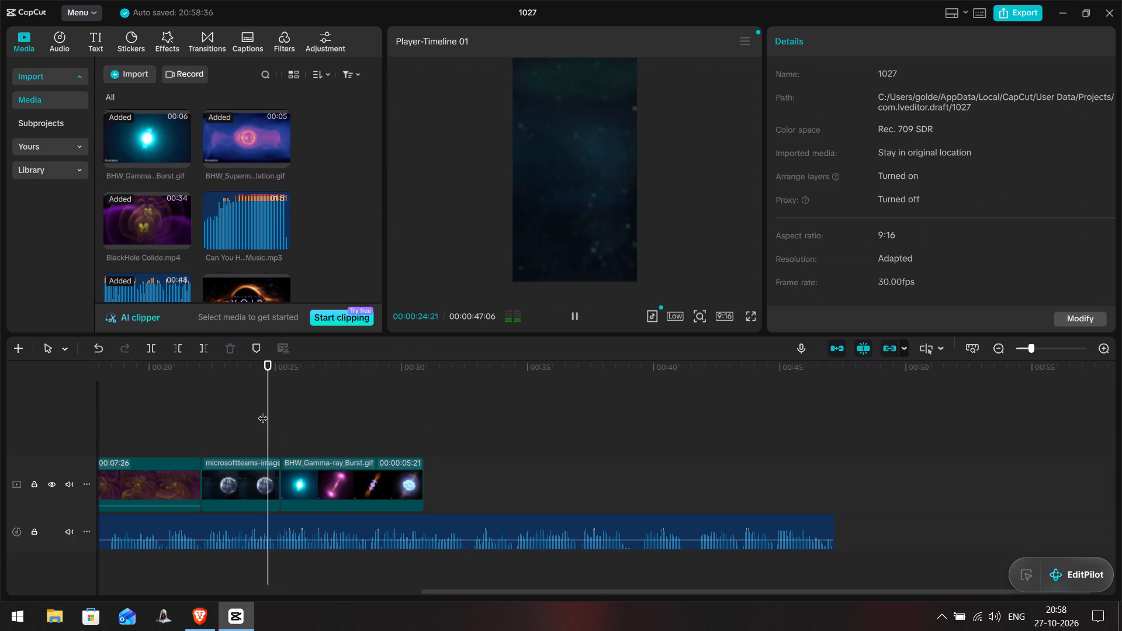
pyautogui.press('space')
pyautogui.click(579, 176)
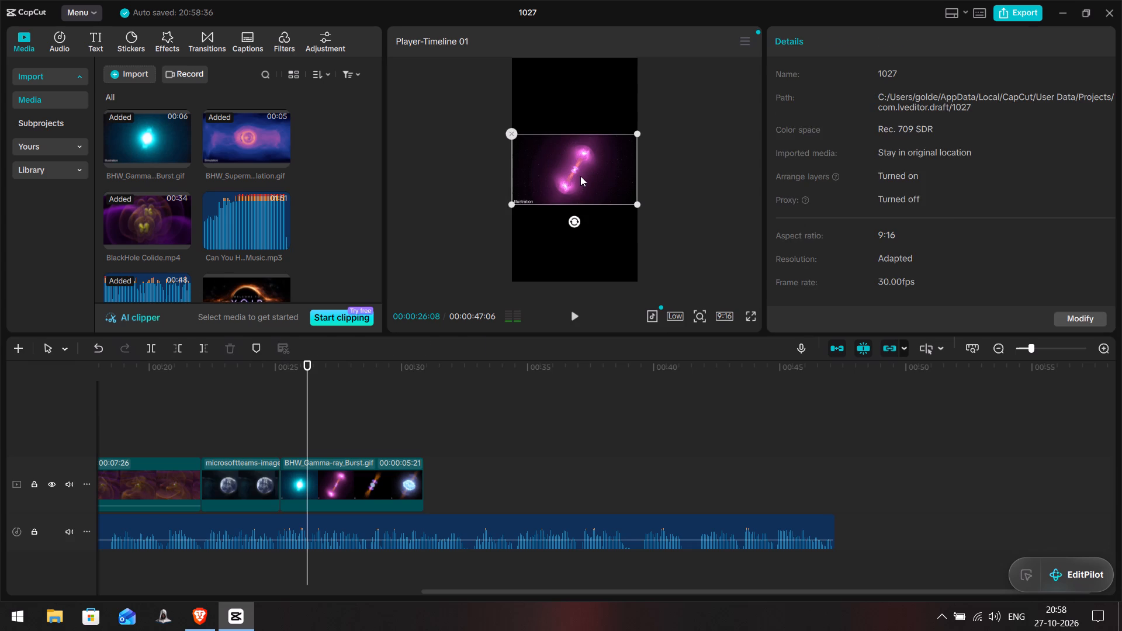
pyautogui.moveTo(573, 220); pyautogui.dragTo(512, 172)
pyautogui.moveTo(617, 230); pyautogui.dragTo(682, 283)
pyautogui.click(592, 197)
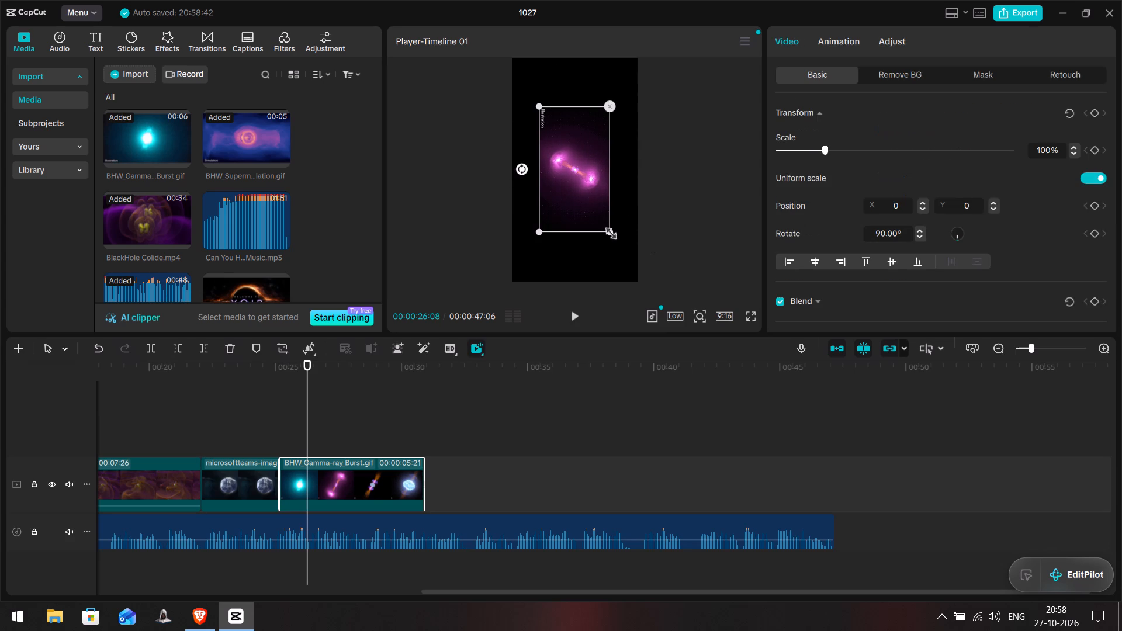
pyautogui.moveTo(612, 229); pyautogui.dragTo(703, 320)
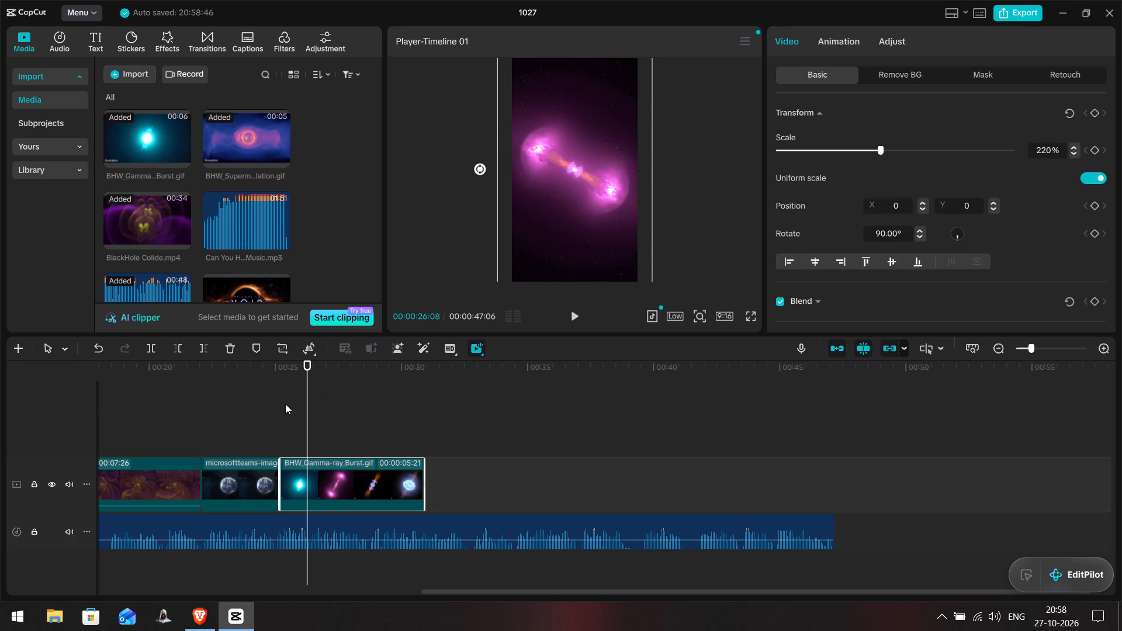
# Play the gamma-ray burst section against the voice-over and extend the GIF clip's end to 00:39:00, giving a duration of 13:24.
pyautogui.click(279, 405)
pyautogui.press('space')
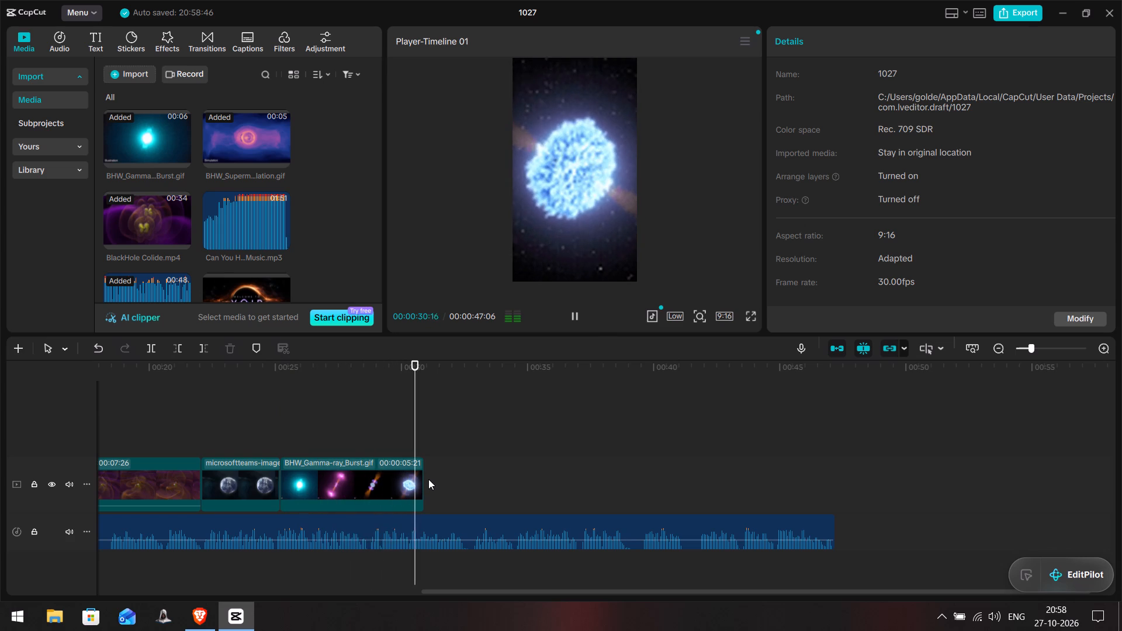
pyautogui.press('space')
pyautogui.press('space')
pyautogui.press('space')
pyautogui.press('space')
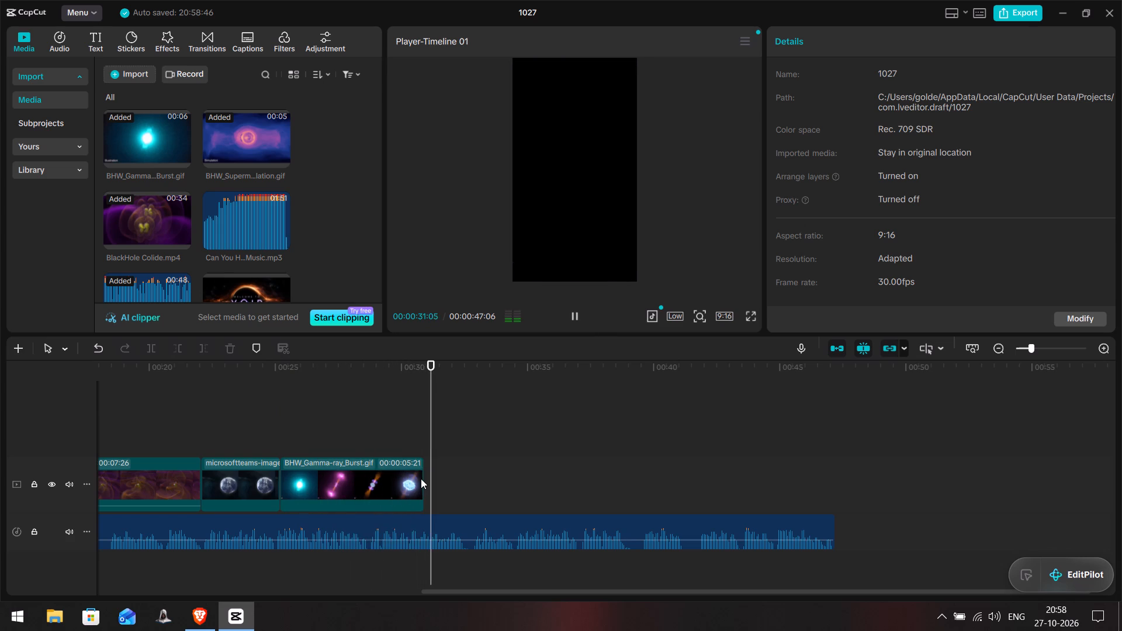
pyautogui.click(421, 479)
pyautogui.moveTo(423, 474); pyautogui.dragTo(484, 481)
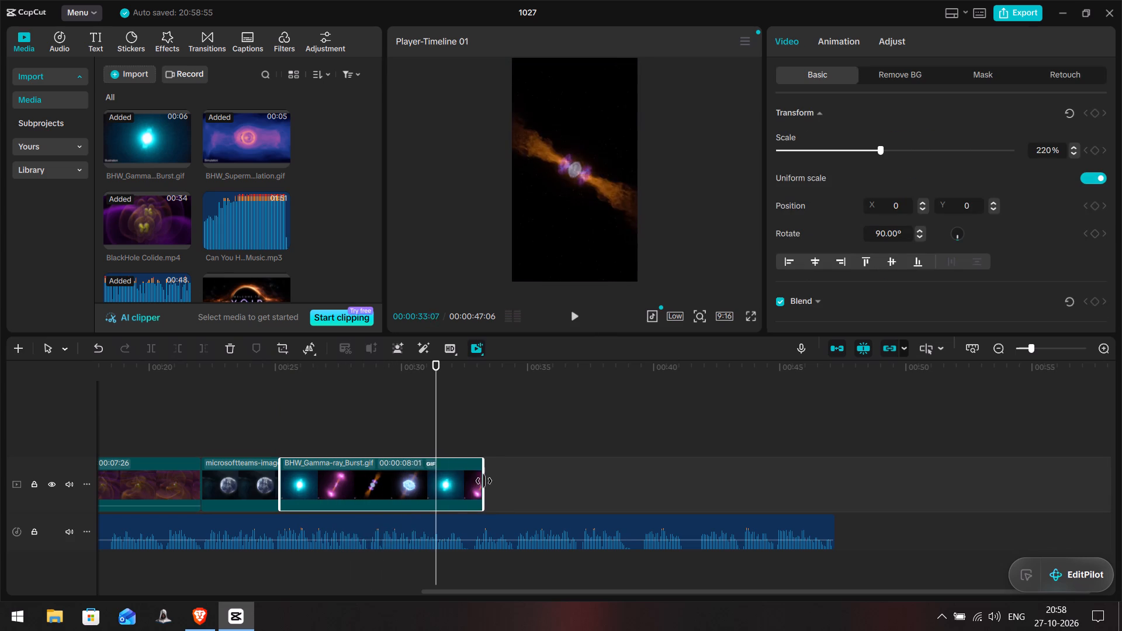
pyautogui.moveTo(484, 481); pyautogui.dragTo(494, 481)
pyautogui.click(415, 412)
pyautogui.press('space')
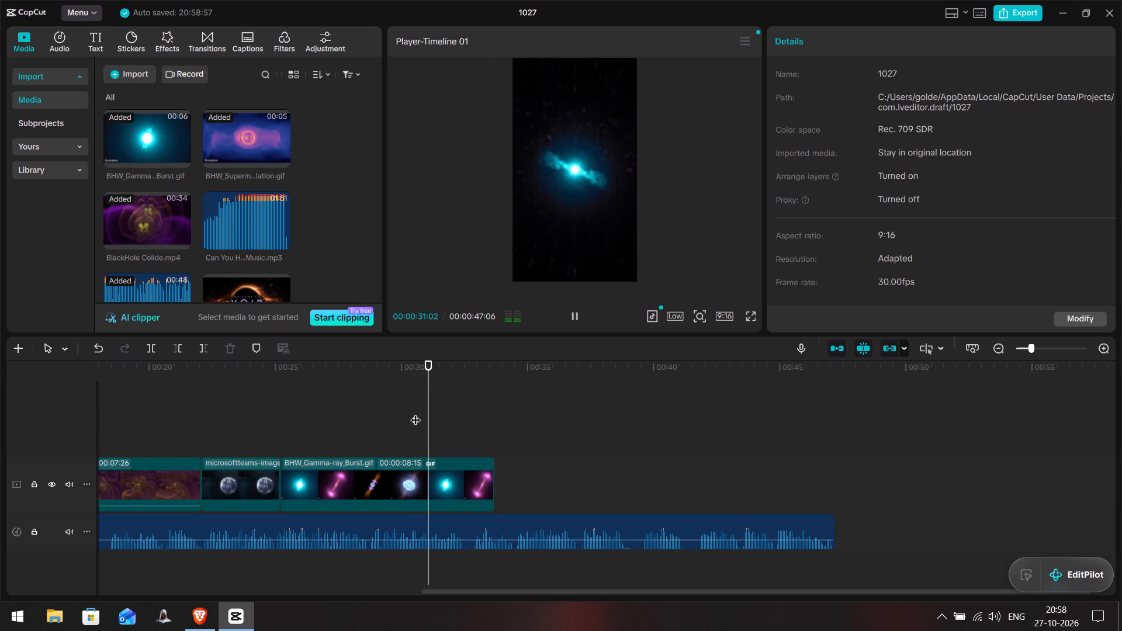
pyautogui.press('space')
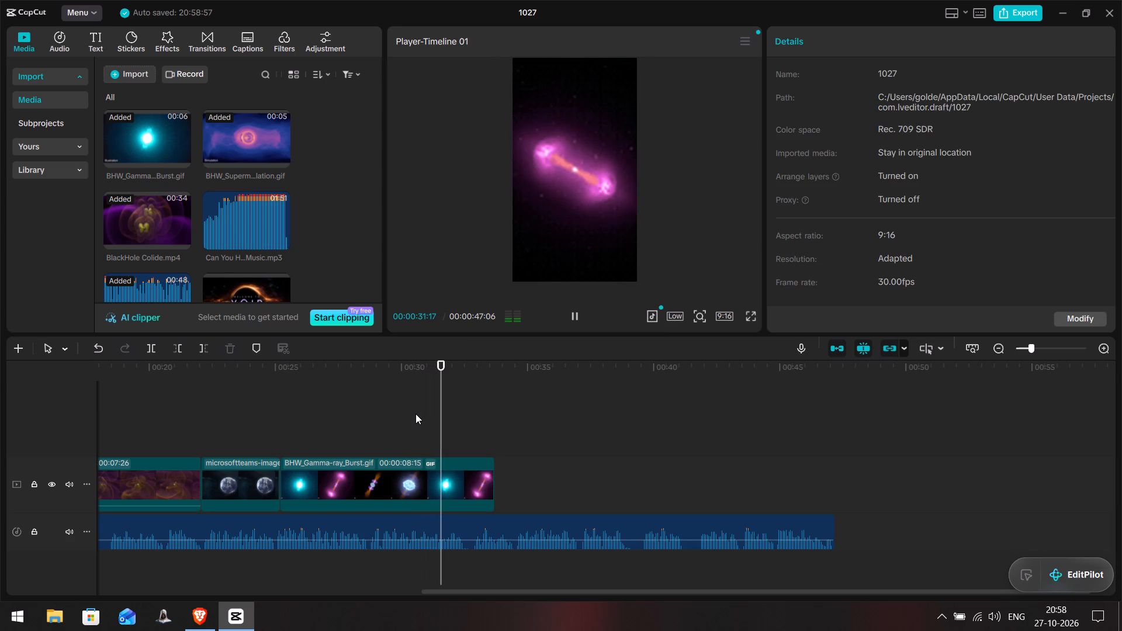
pyautogui.press('space')
pyautogui.press('space')
pyautogui.moveTo(493, 477); pyautogui.dragTo(535, 481)
pyautogui.moveTo(536, 481); pyautogui.dragTo(537, 481)
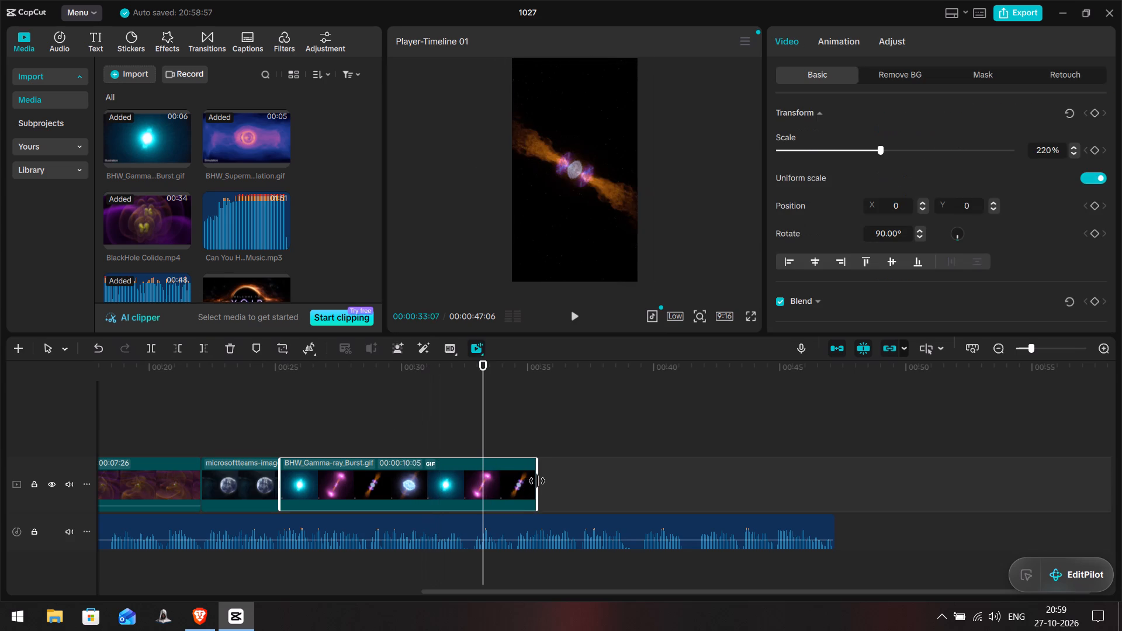
pyautogui.moveTo(537, 481); pyautogui.dragTo(624, 478)
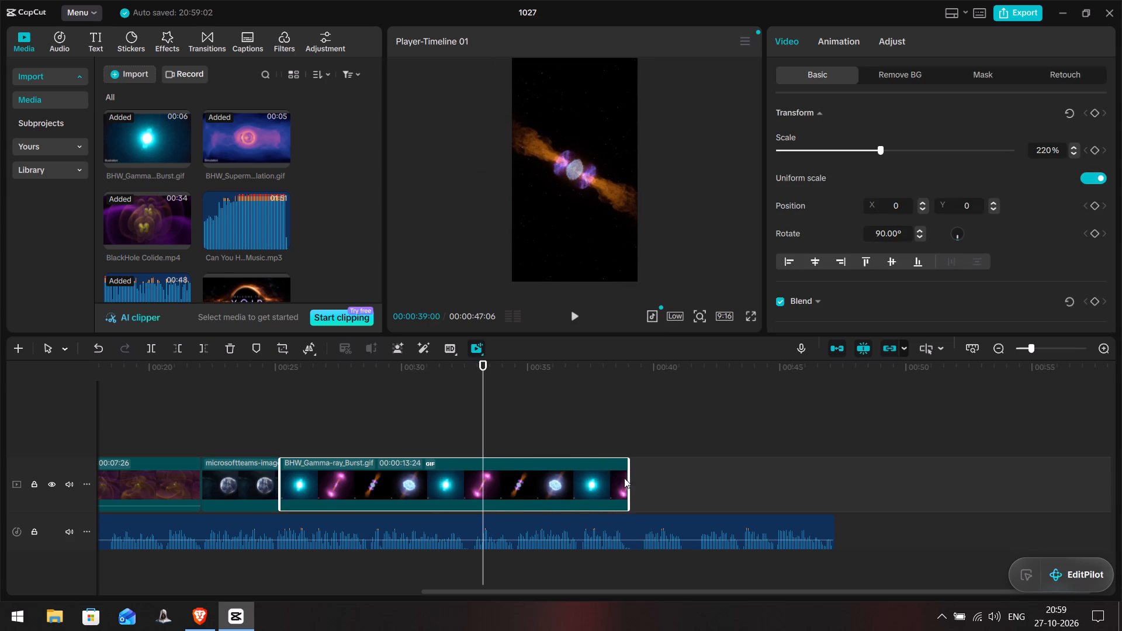
pyautogui.press('space')
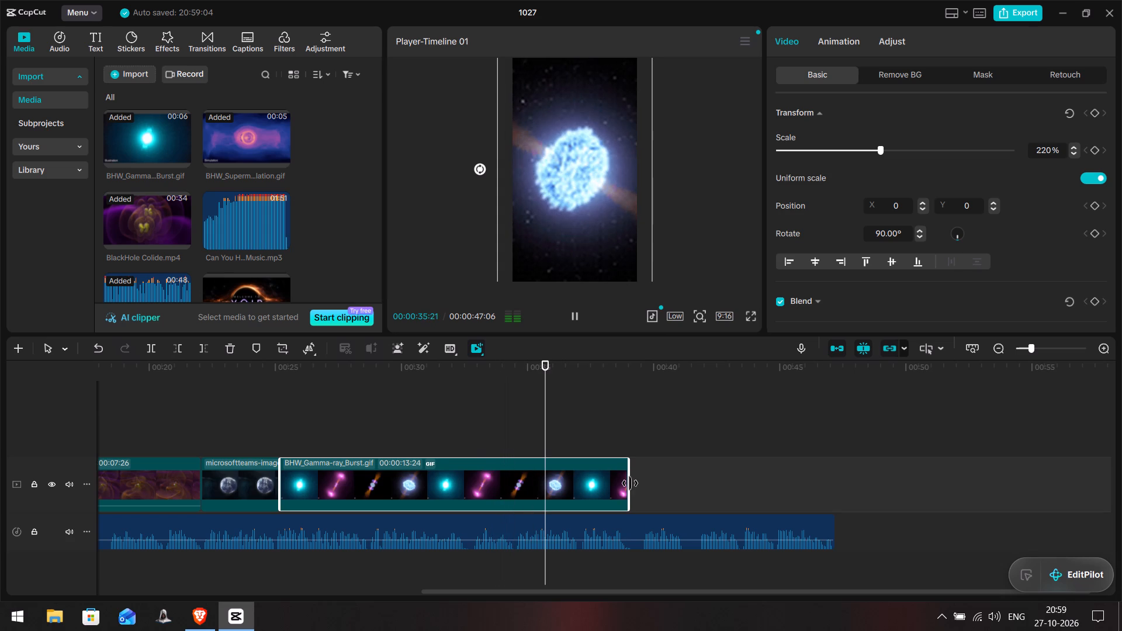
pyautogui.press('space')
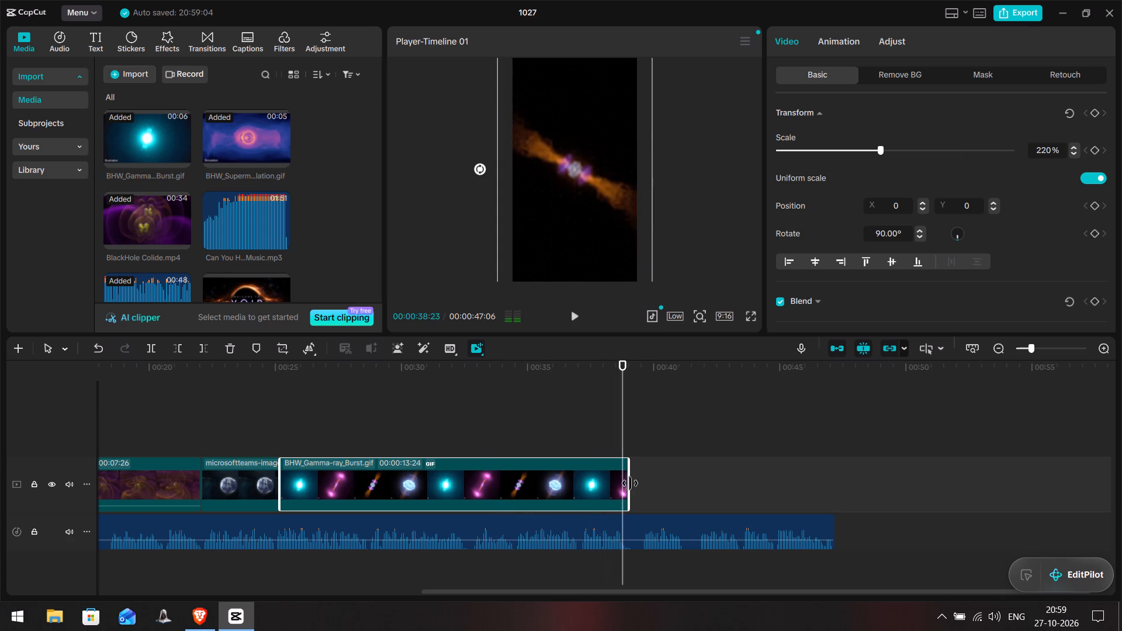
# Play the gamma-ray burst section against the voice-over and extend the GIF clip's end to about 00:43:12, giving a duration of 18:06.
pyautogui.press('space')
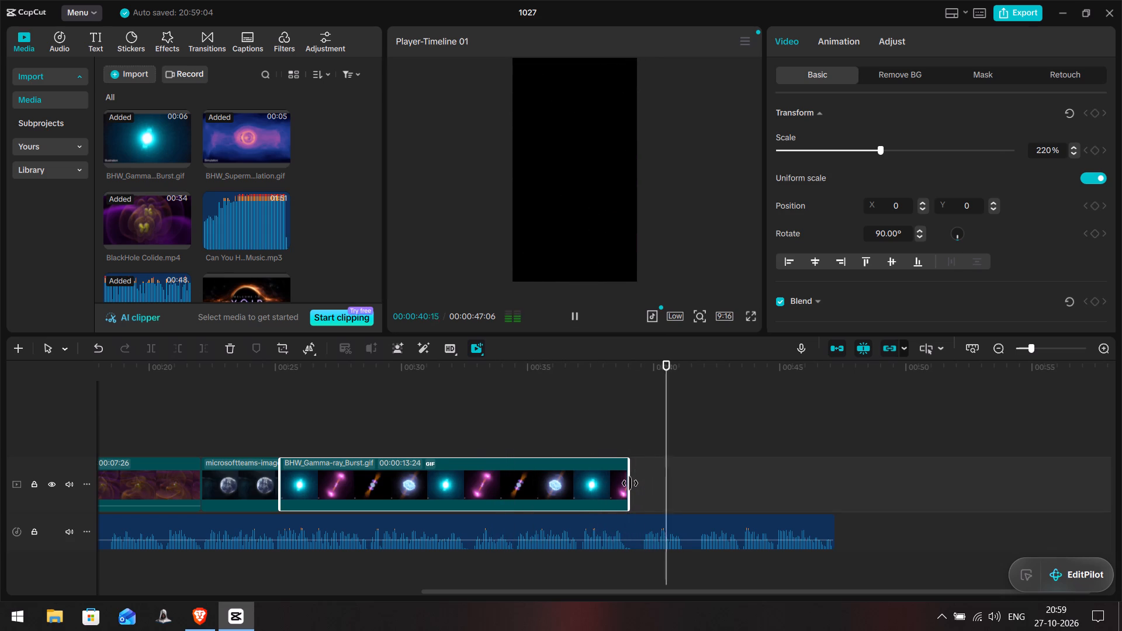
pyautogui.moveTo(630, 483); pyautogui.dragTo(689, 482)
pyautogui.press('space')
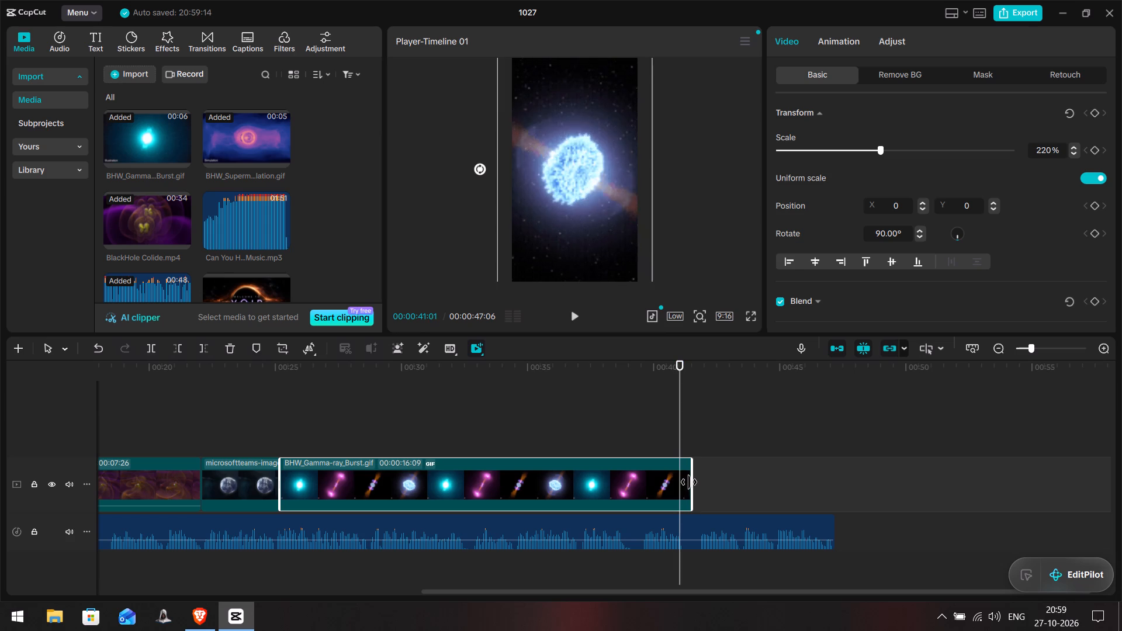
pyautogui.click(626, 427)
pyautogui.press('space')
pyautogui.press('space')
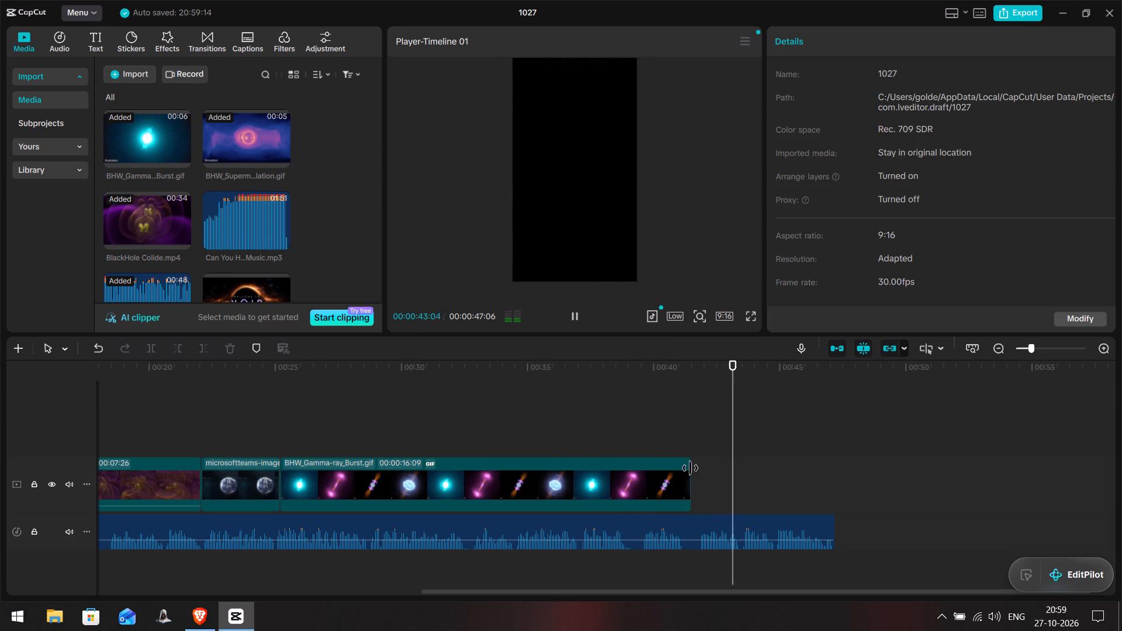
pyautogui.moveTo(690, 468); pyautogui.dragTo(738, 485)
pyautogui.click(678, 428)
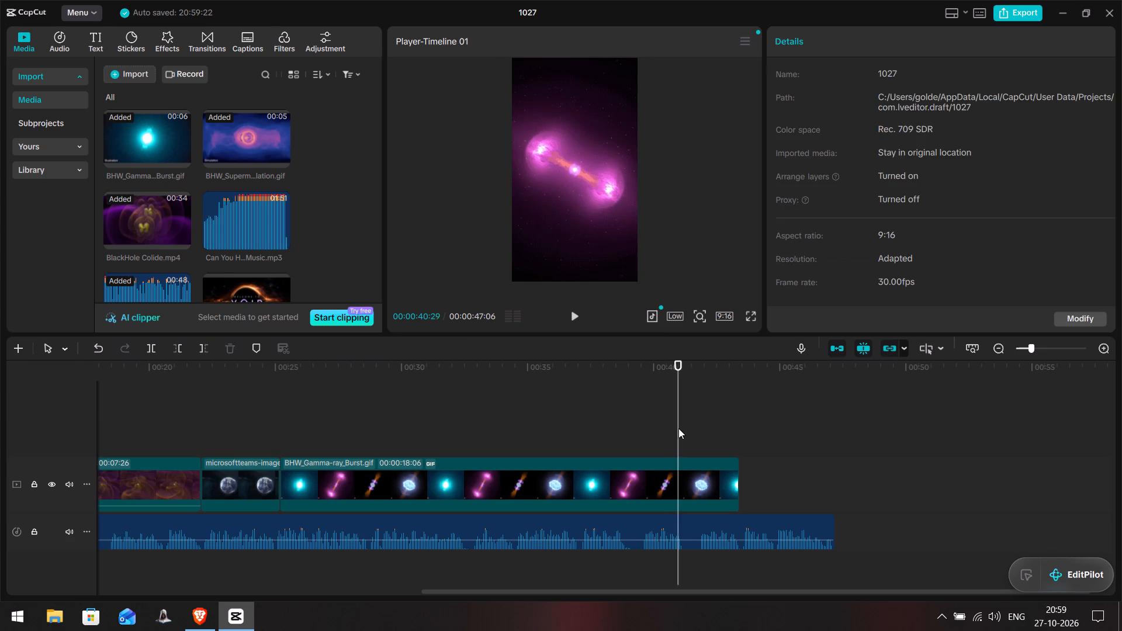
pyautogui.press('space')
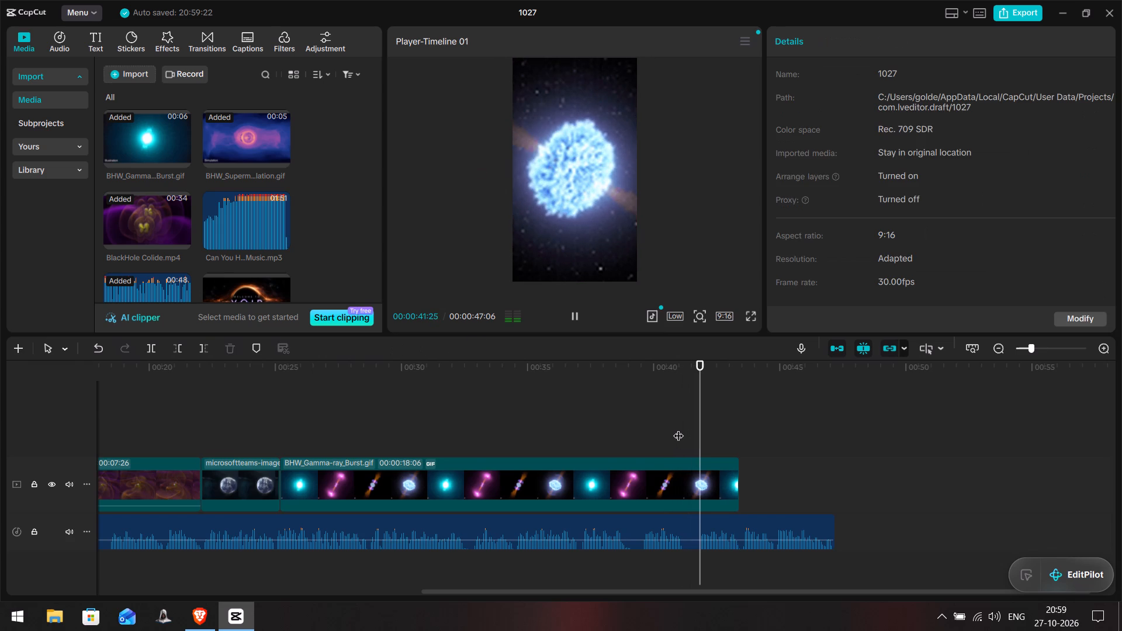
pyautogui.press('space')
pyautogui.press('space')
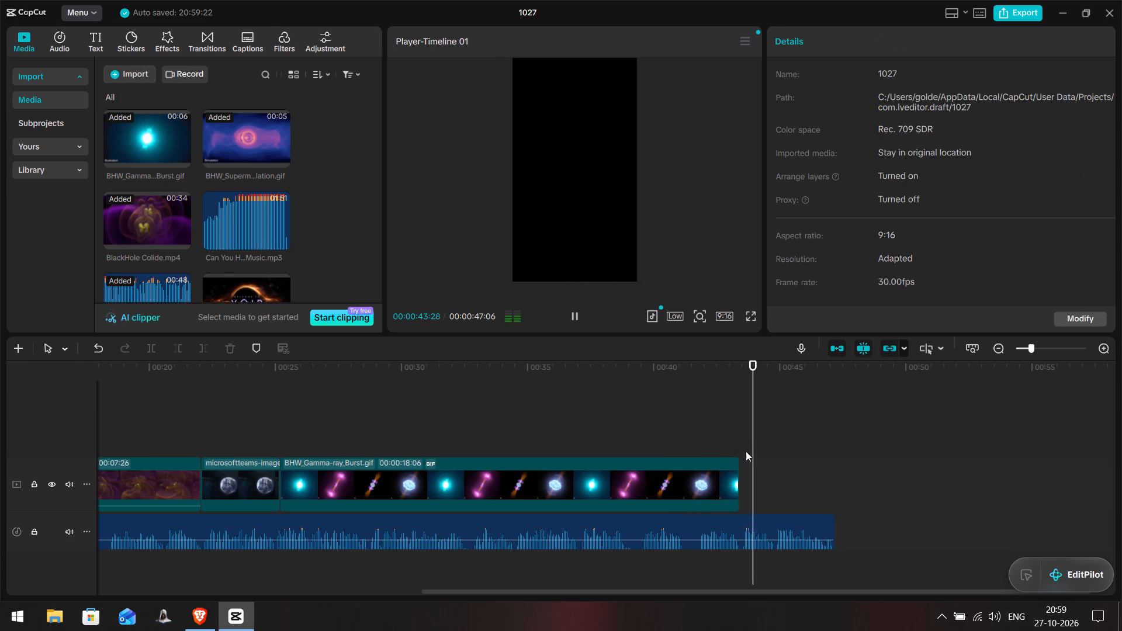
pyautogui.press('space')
# Place the Welcome to the Cosmic Void.png image directly after the gamma-ray burst GIF and trim its end to 00:47:15.
pyautogui.scroll(-8, 265, 181)
pyautogui.moveTo(250, 171); pyautogui.dragTo(256, 172)
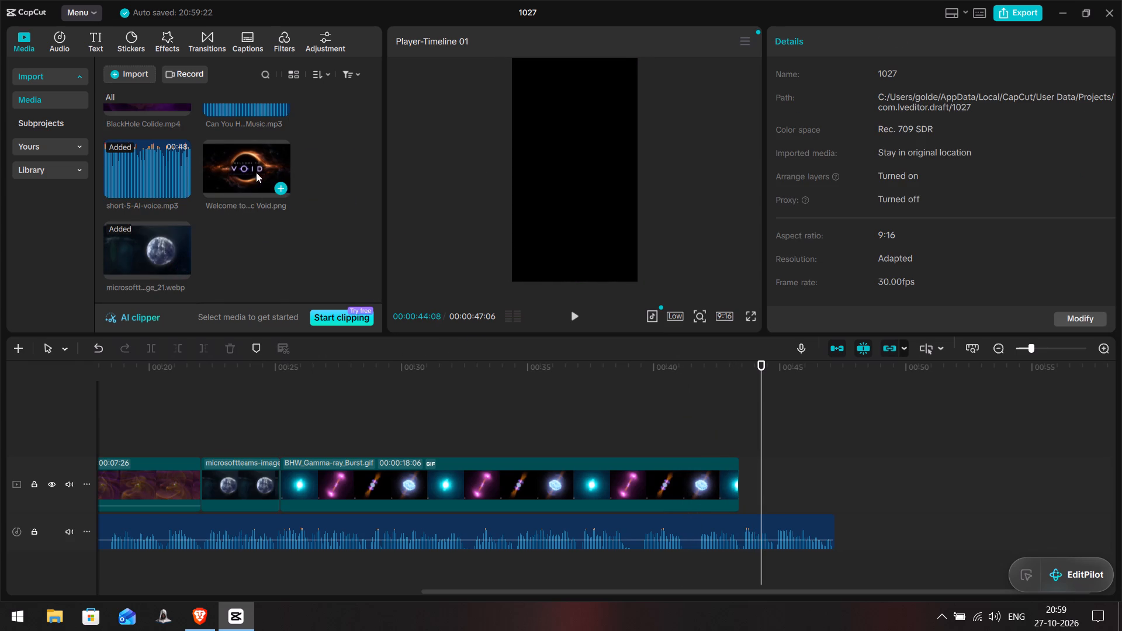
pyautogui.moveTo(256, 172); pyautogui.dragTo(736, 483)
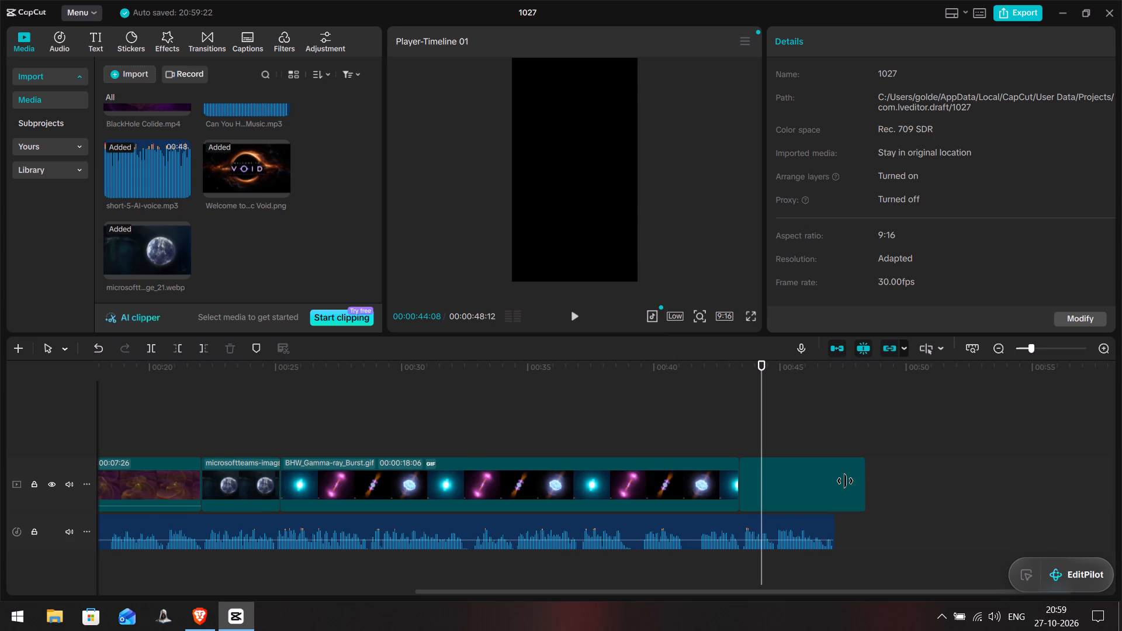
pyautogui.click(845, 481)
pyautogui.moveTo(863, 472); pyautogui.dragTo(840, 474)
# Animate a zoom on the Cosmic Void image with Transform keyframes at 00:43:12 and 00:47:06, enlarging it to 230% at the second one.
pyautogui.click(816, 425)
pyautogui.moveTo(816, 425); pyautogui.dragTo(830, 431)
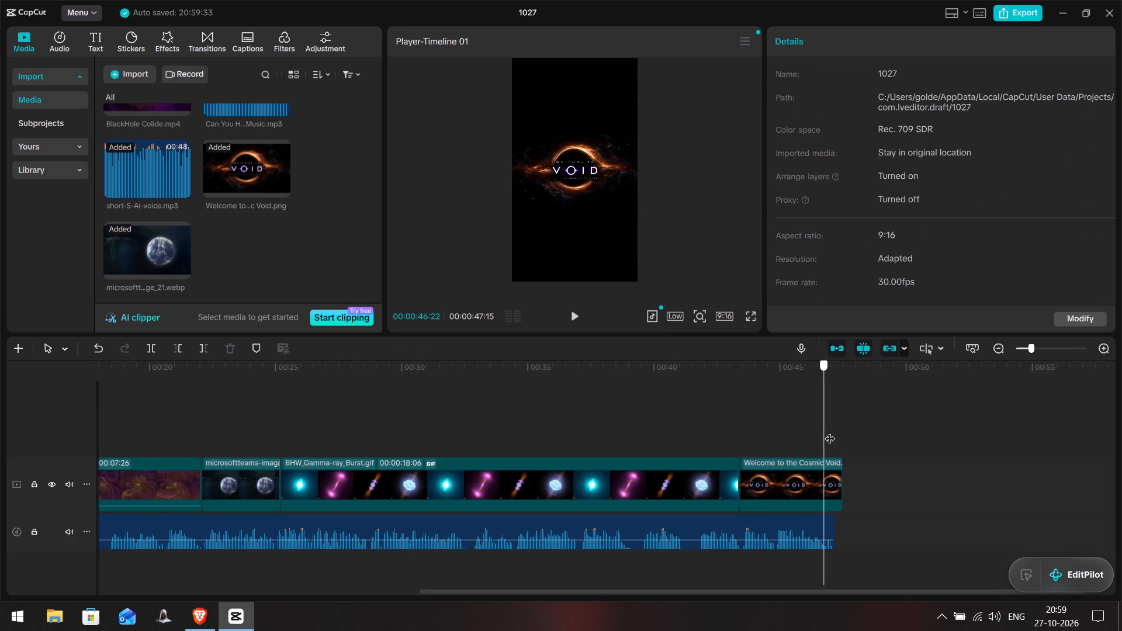
pyautogui.moveTo(830, 431); pyautogui.dragTo(833, 433)
pyautogui.click(819, 471)
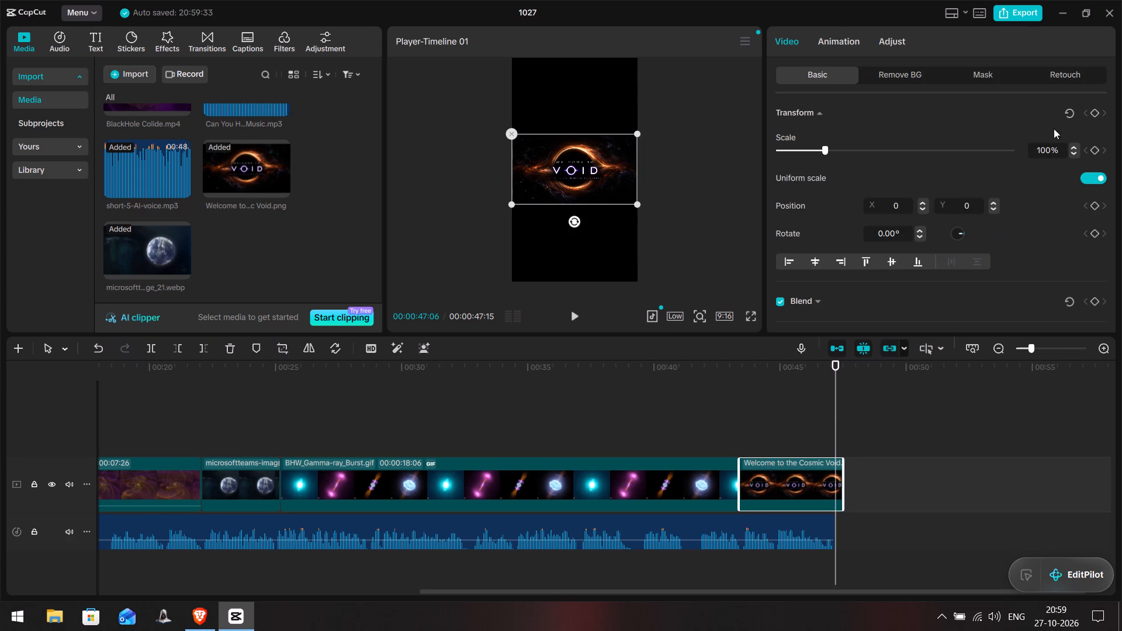
pyautogui.click(1094, 115)
pyautogui.click(744, 433)
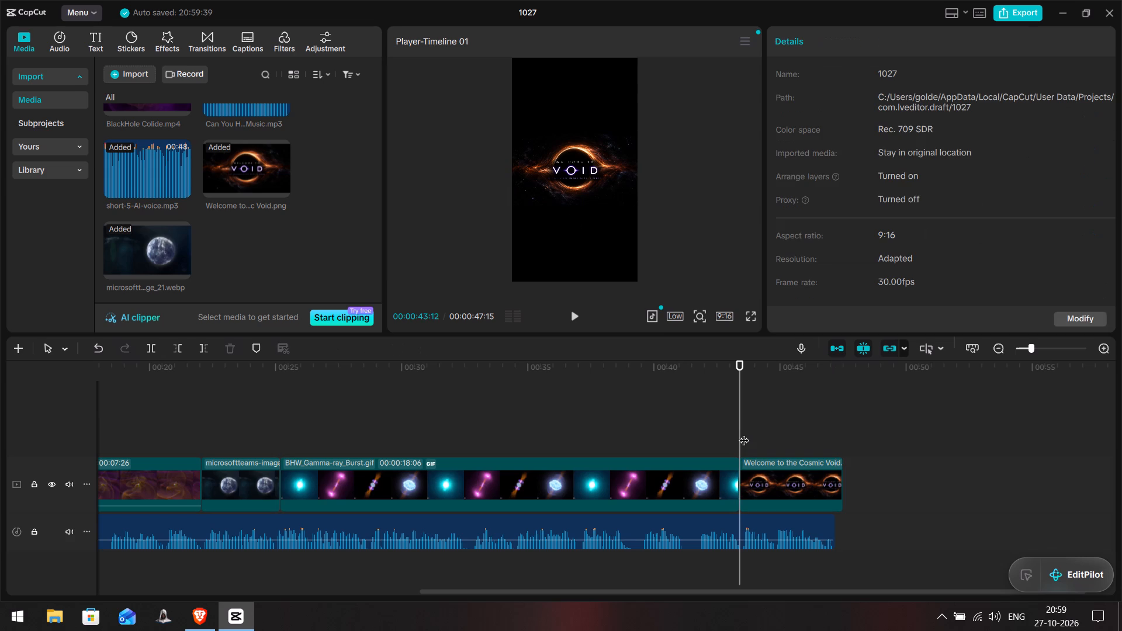
pyautogui.click(744, 433)
pyautogui.click(754, 473)
pyautogui.click(1097, 115)
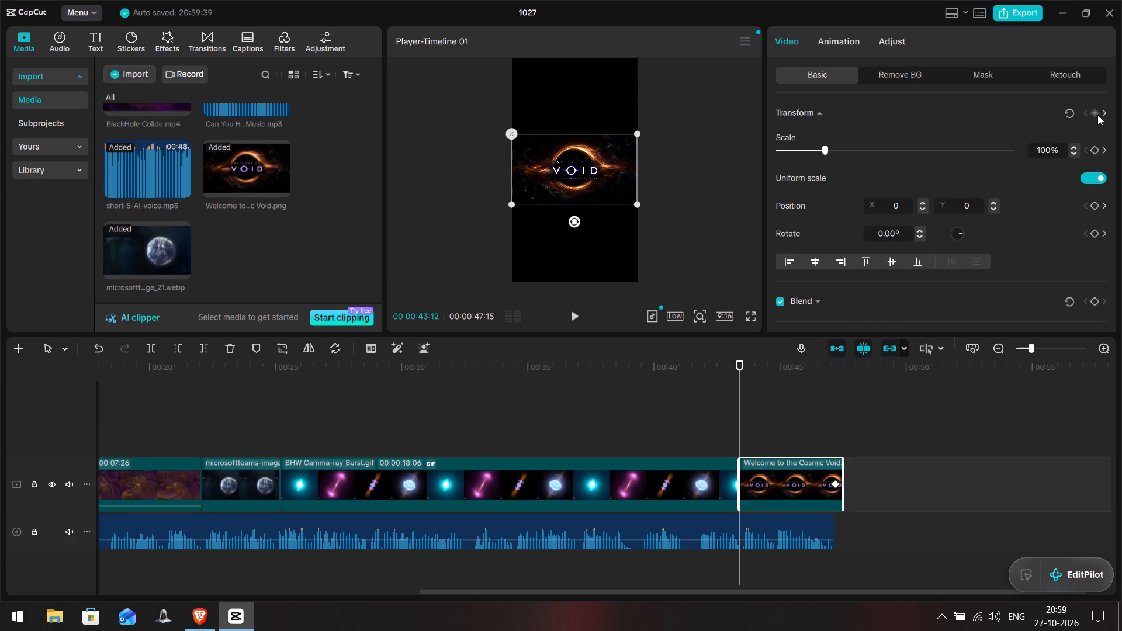
pyautogui.click(837, 485)
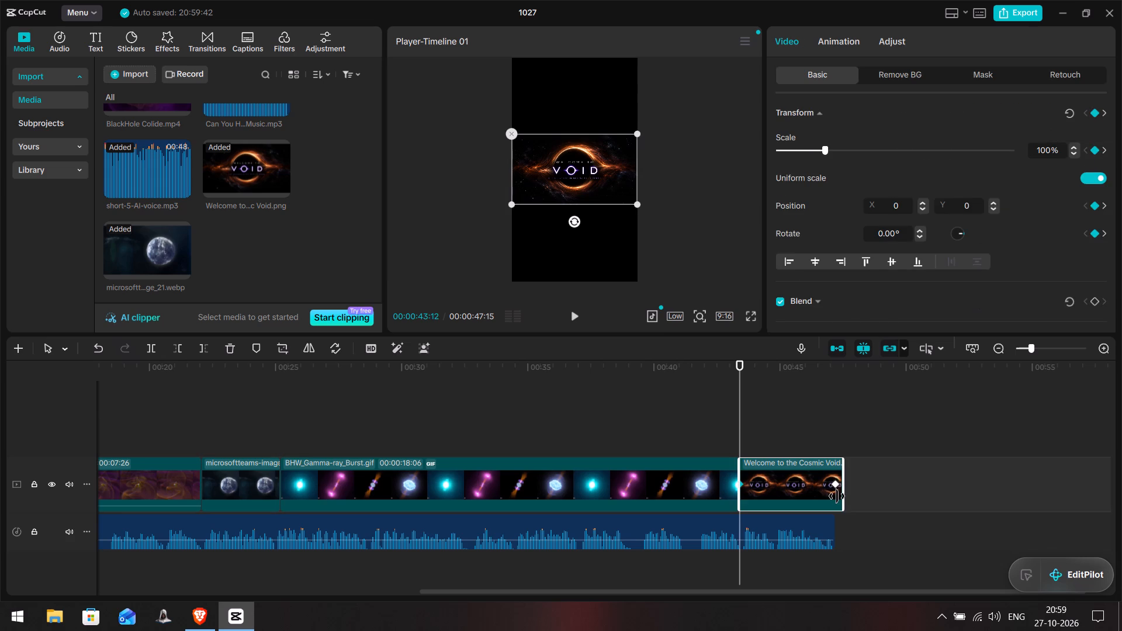
pyautogui.click(836, 484)
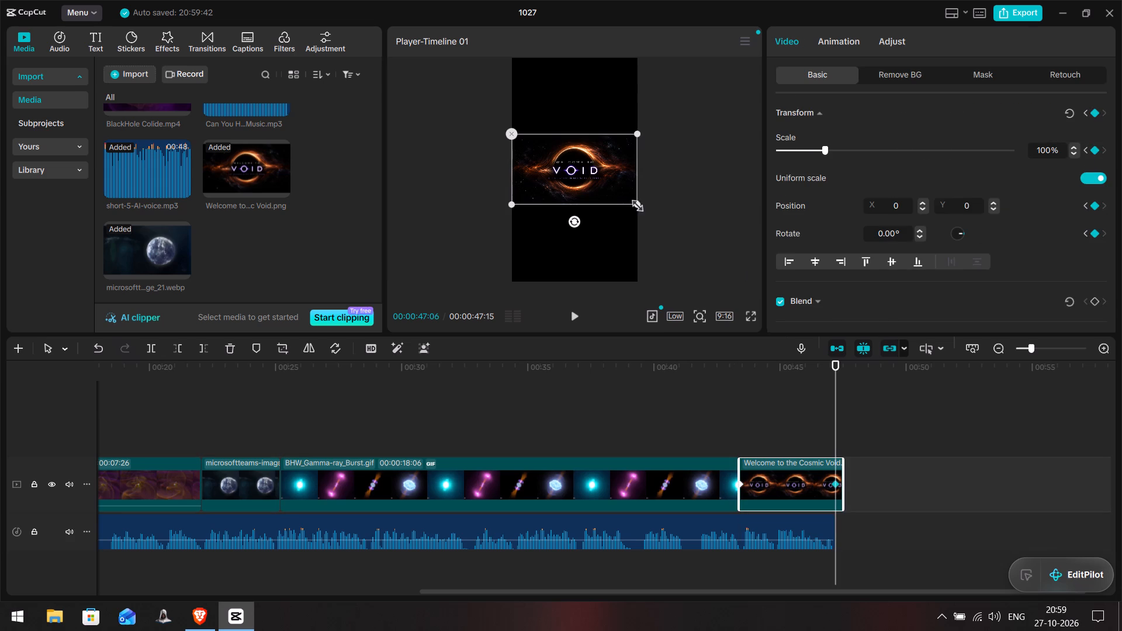
pyautogui.moveTo(637, 204); pyautogui.dragTo(744, 304)
# Play the Cosmic Void ending and trim the image clip's end to 00:47:06 to match the end of the voice-over.
pyautogui.click(722, 425)
pyautogui.press('space')
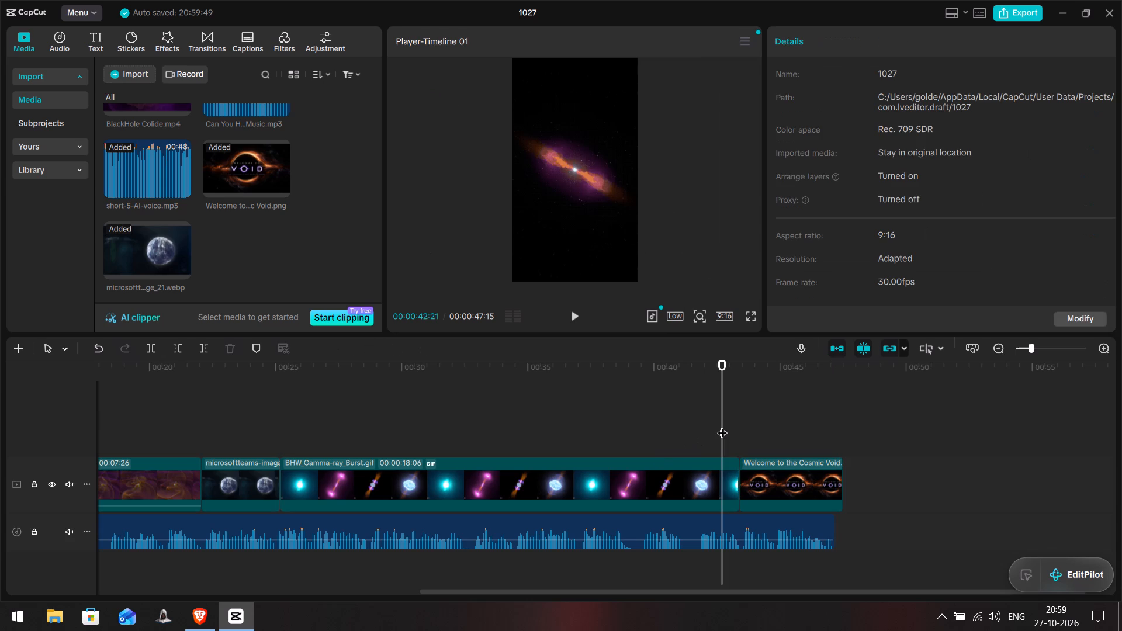
pyautogui.click(839, 480)
pyautogui.moveTo(843, 487); pyautogui.dragTo(843, 490)
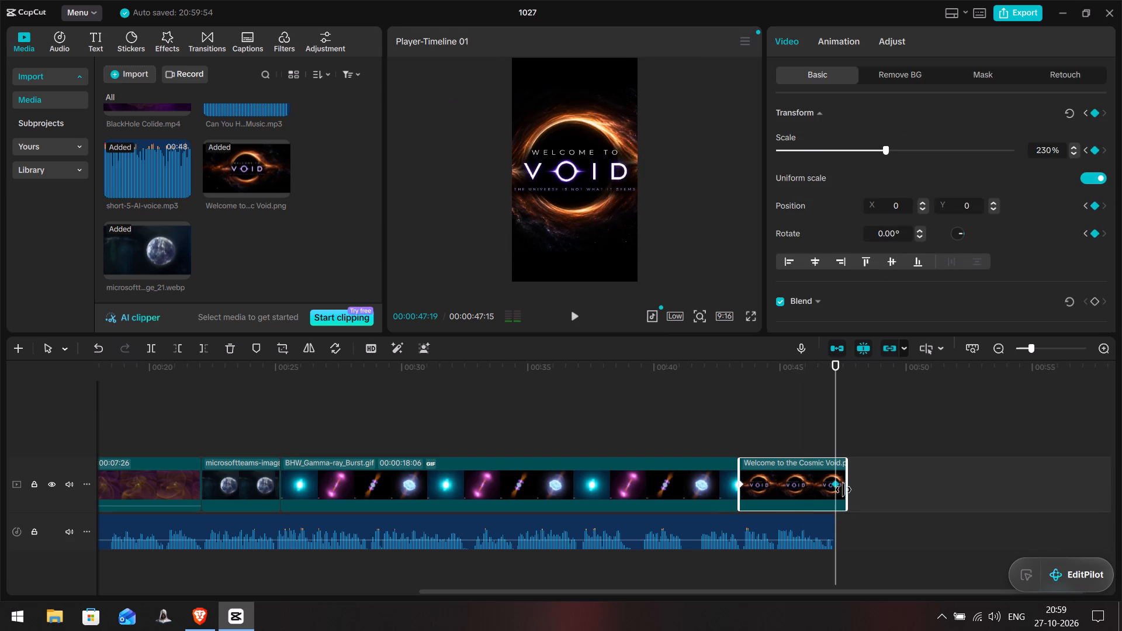
pyautogui.moveTo(843, 490); pyautogui.dragTo(834, 498)
pyautogui.click(813, 432)
pyautogui.press('space')
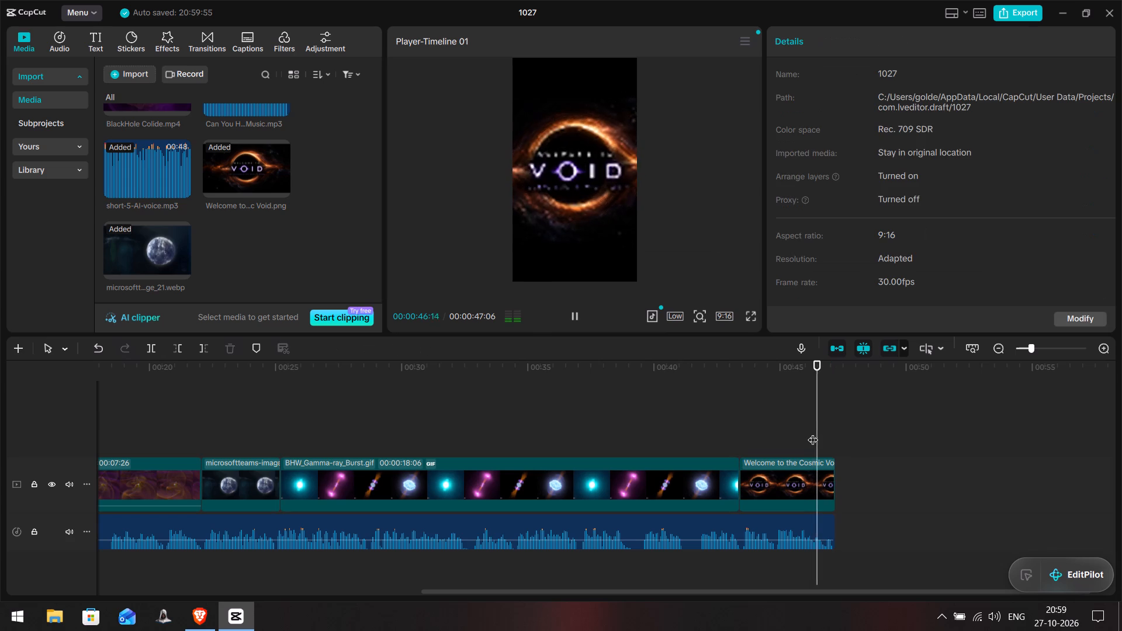
# Play the timeline from the beginning to check how the clips match the voice-over.
pyautogui.click(225, 372)
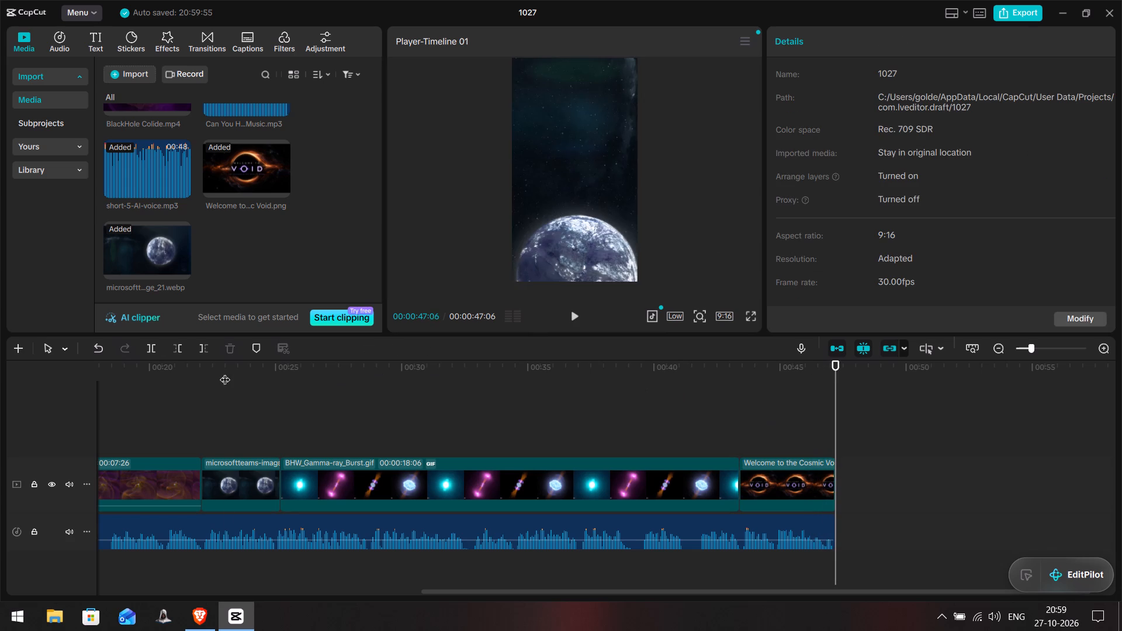
pyautogui.moveTo(225, 372); pyautogui.dragTo(0, 374)
pyautogui.press('space')
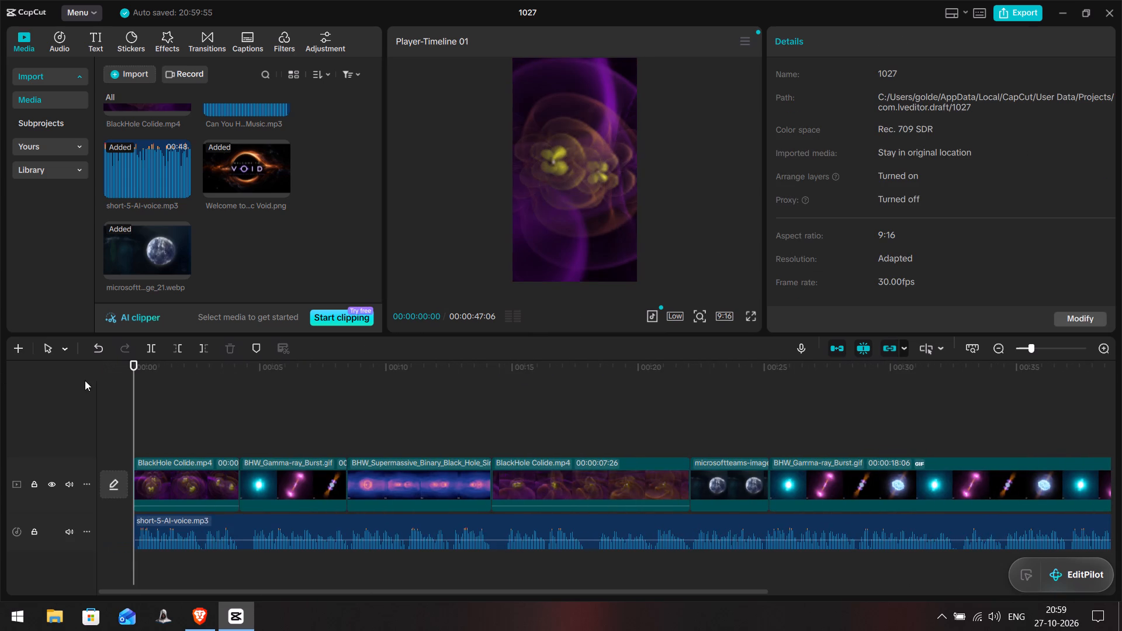
pyautogui.press('space')
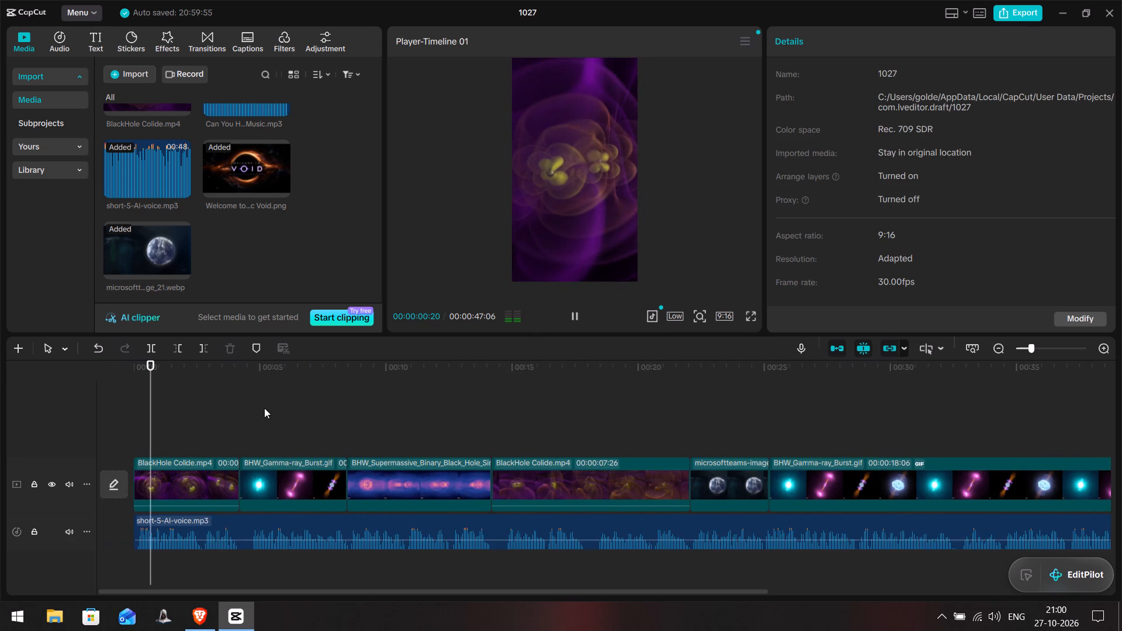
pyautogui.press('space')
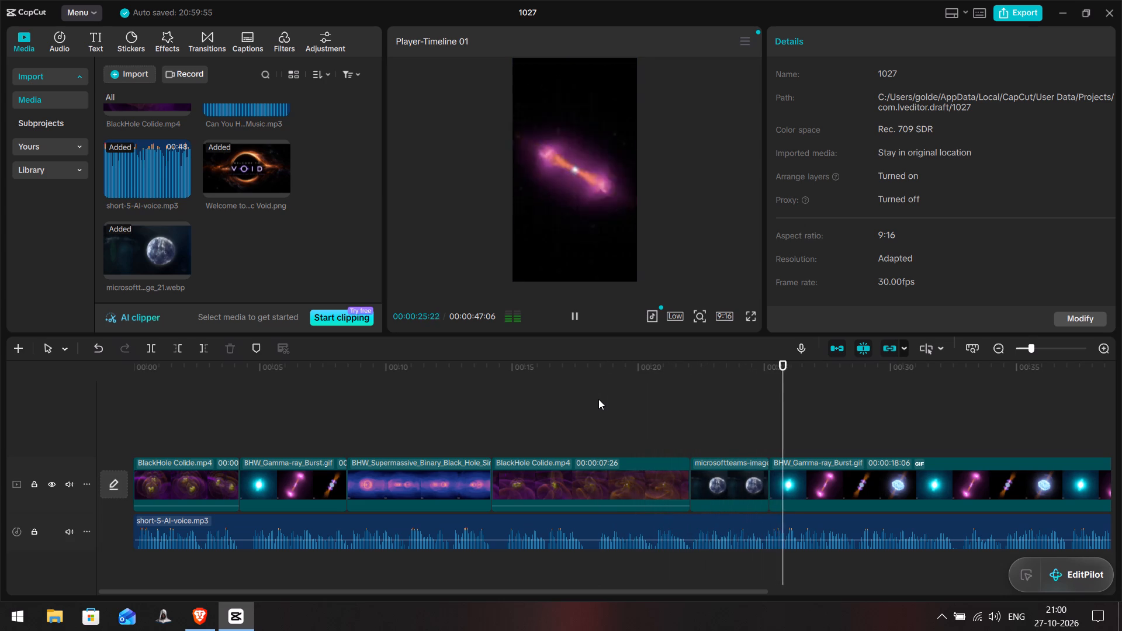
pyautogui.moveTo(466, 594); pyautogui.dragTo(517, 598)
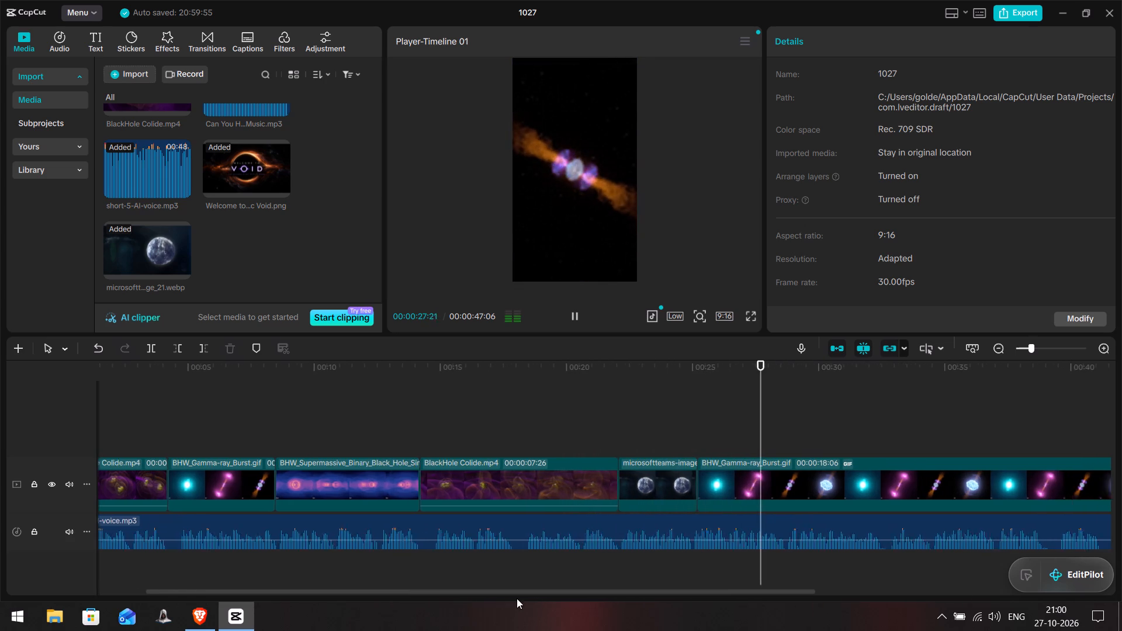
pyautogui.moveTo(517, 598); pyautogui.dragTo(652, 601)
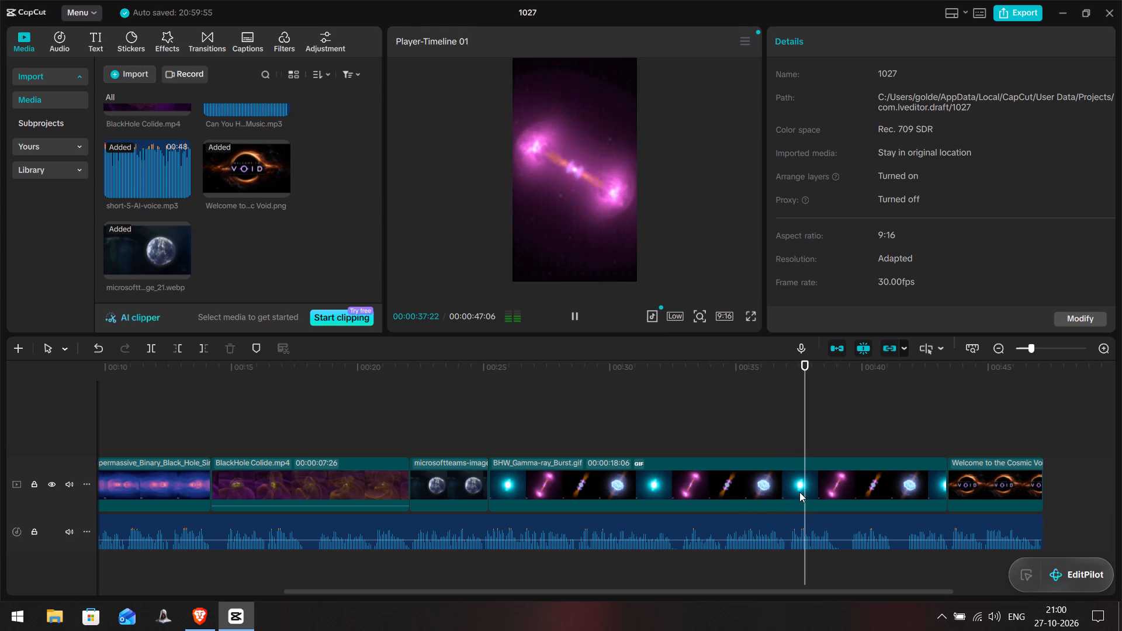
# Replay the long gamma-ray burst section to find a cut point and trim the GIF clip's end to 00:34:15, a duration of 9:09.
pyautogui.click(740, 436)
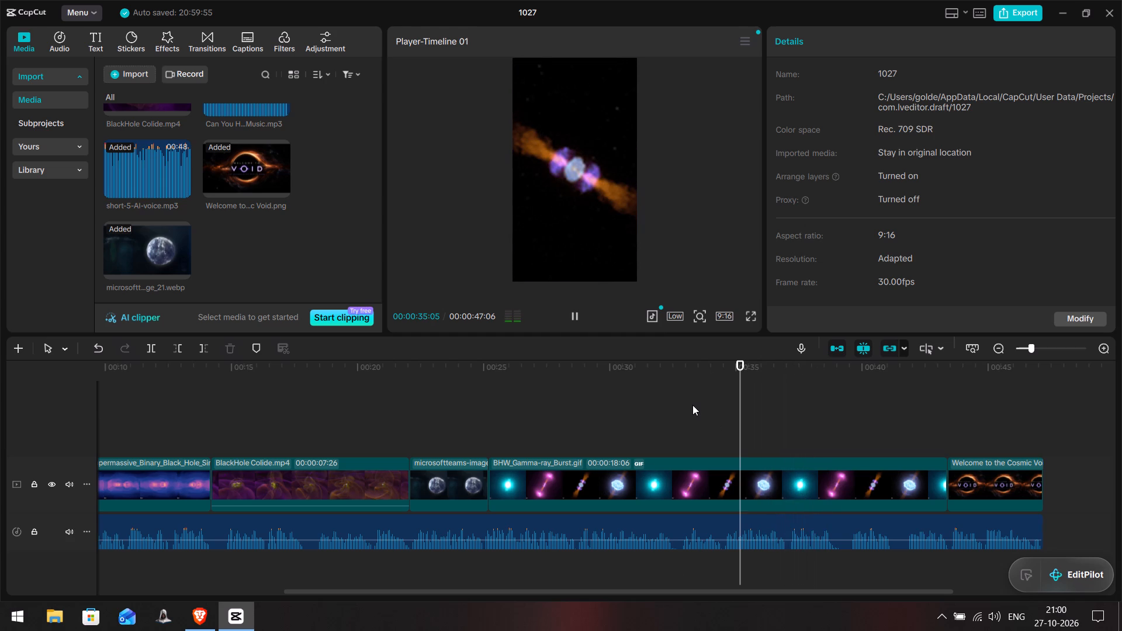
pyautogui.click(663, 403)
pyautogui.press('space')
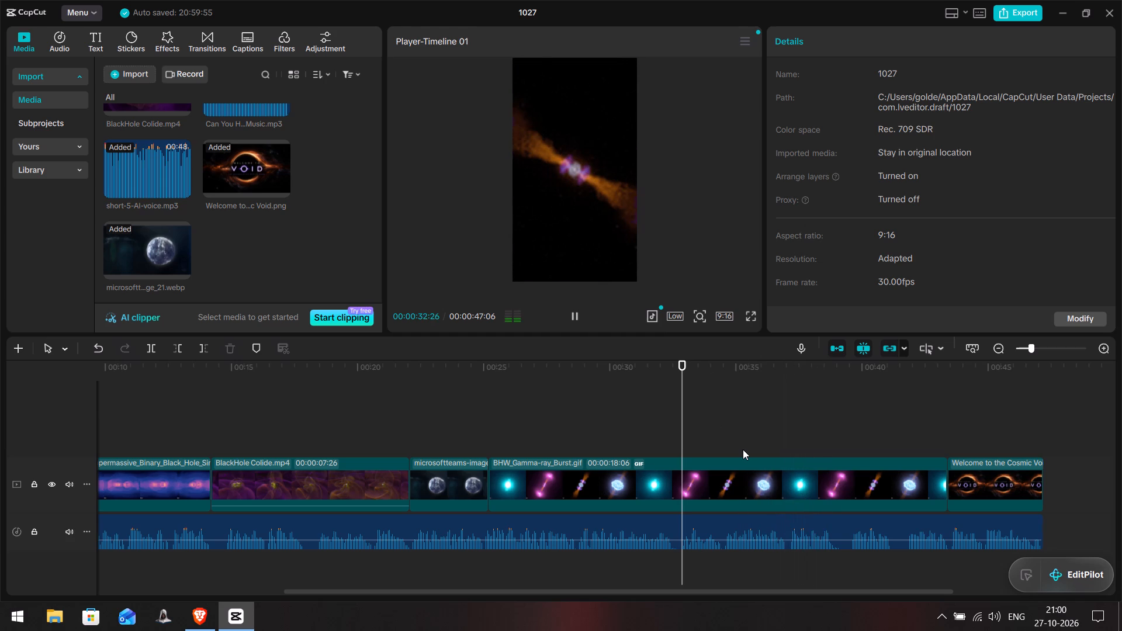
pyautogui.press('space')
pyautogui.press('space')
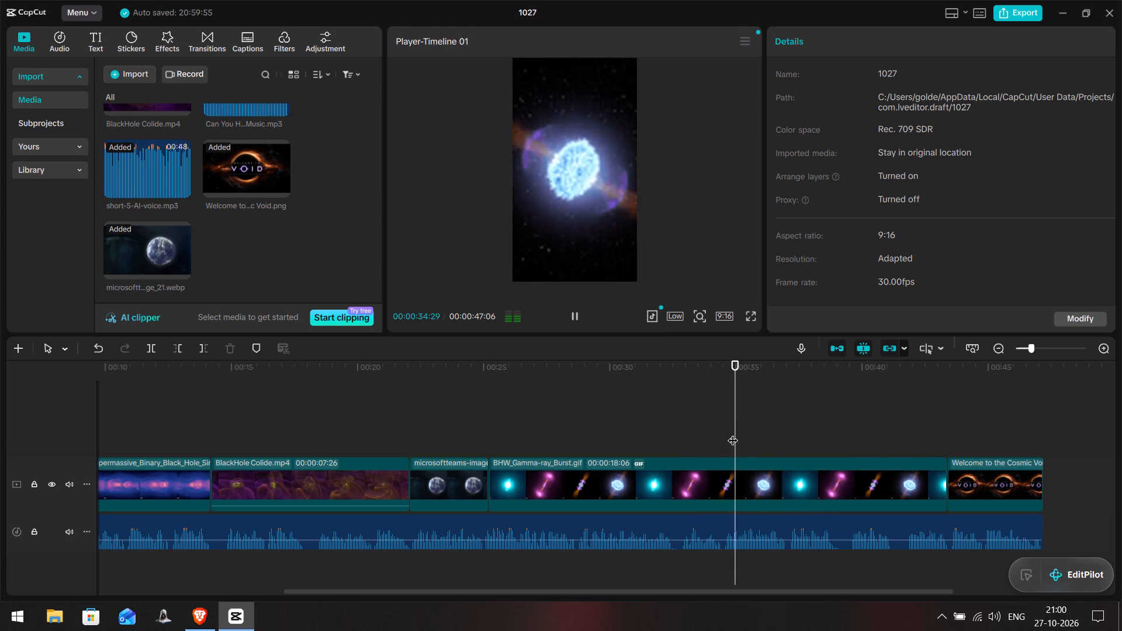
pyautogui.click(711, 421)
pyautogui.moveTo(711, 421); pyautogui.dragTo(725, 427)
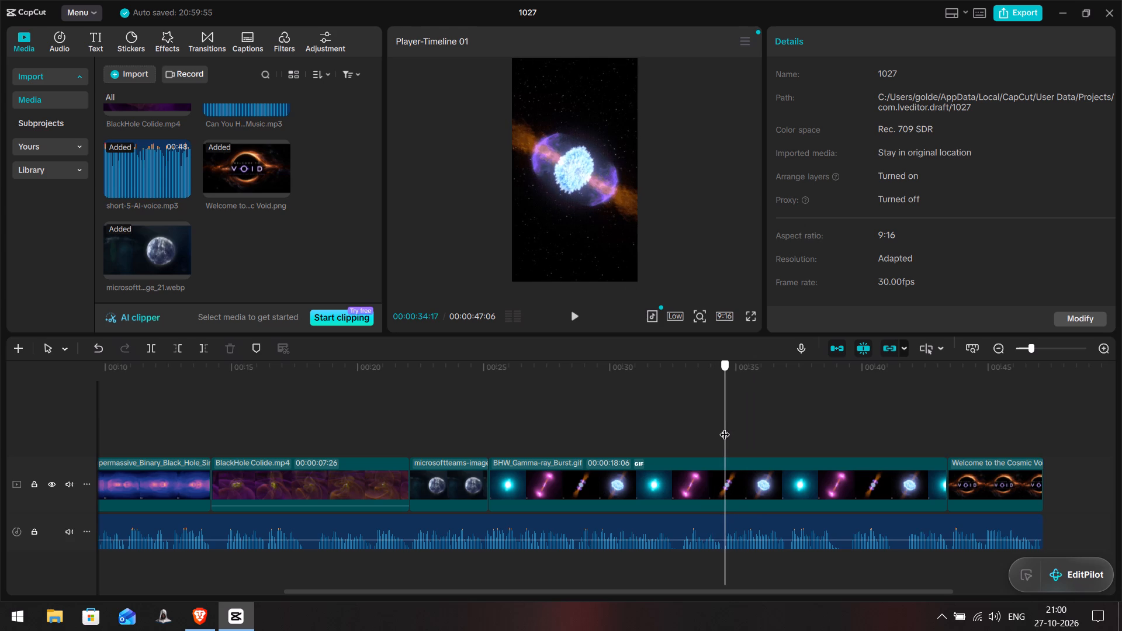
pyautogui.moveTo(725, 427); pyautogui.dragTo(723, 428)
pyautogui.click(857, 494)
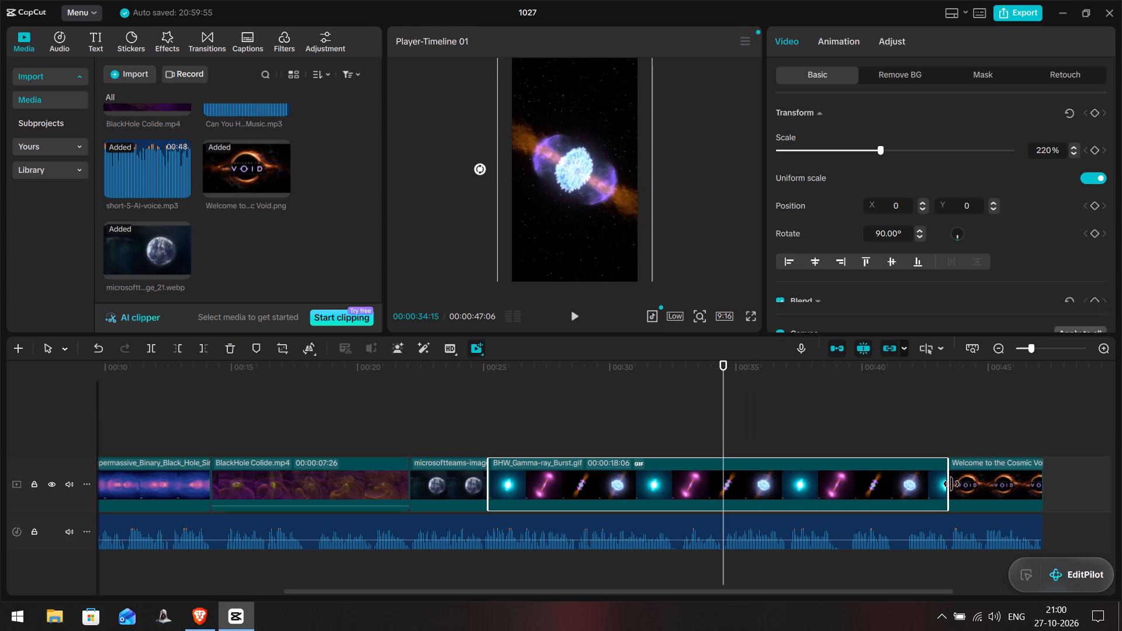
pyautogui.moveTo(951, 484); pyautogui.dragTo(726, 491)
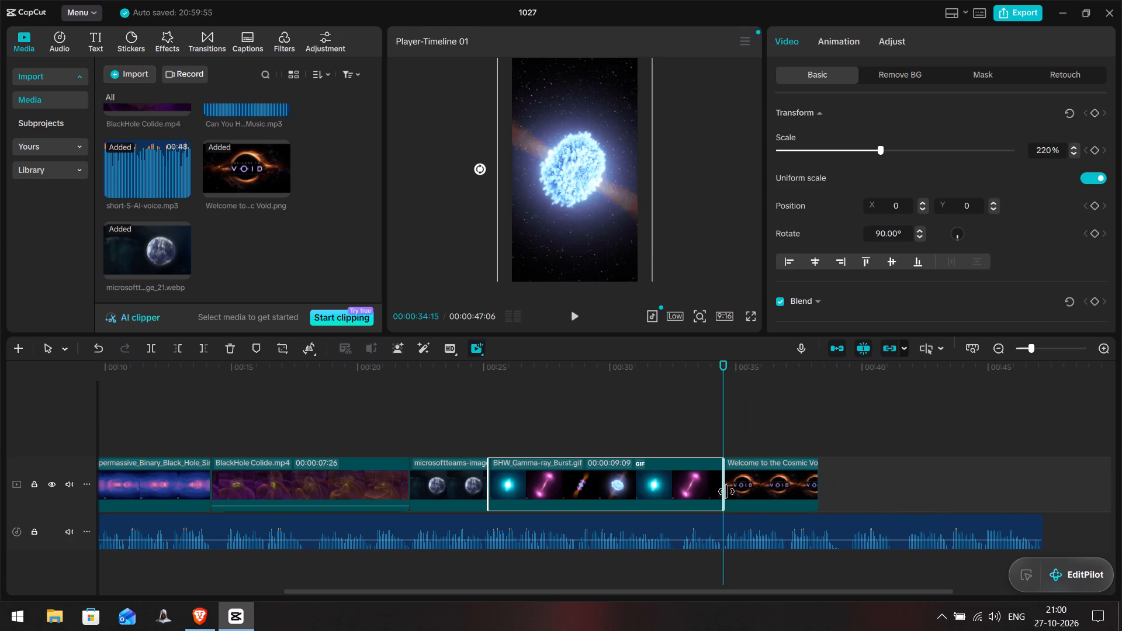
# Insert the BlackHole Colide.mp4 clip on the main track between the gamma-ray burst GIF and the Cosmic Void image.
pyautogui.scroll(5, 236, 242)
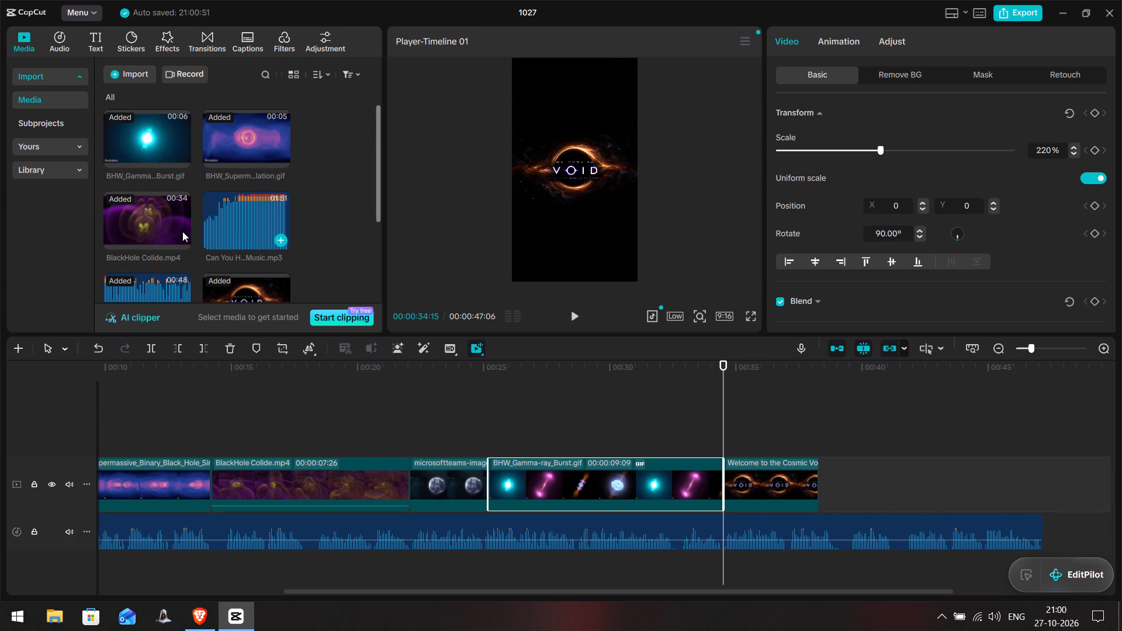
pyautogui.moveTo(149, 226); pyautogui.dragTo(726, 484)
pyautogui.press('space')
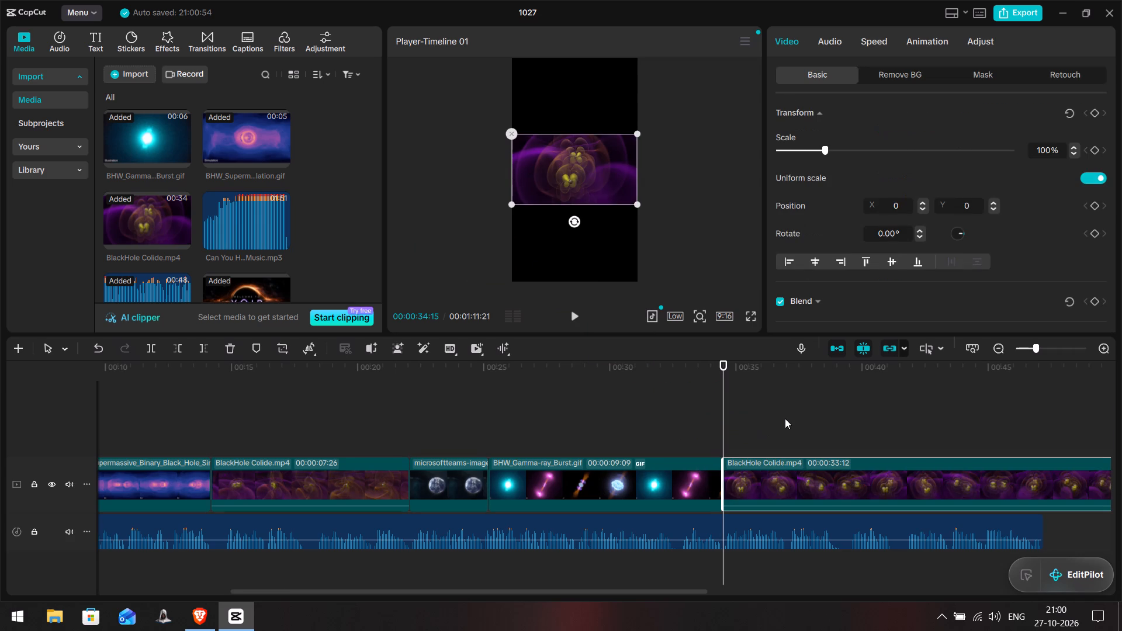
# Rotate the newly inserted BlackHole Colide.mp4 clip to 90° and enlarge it to 241% so it fills the vertical frame.
pyautogui.moveTo(574, 223); pyautogui.dragTo(513, 178)
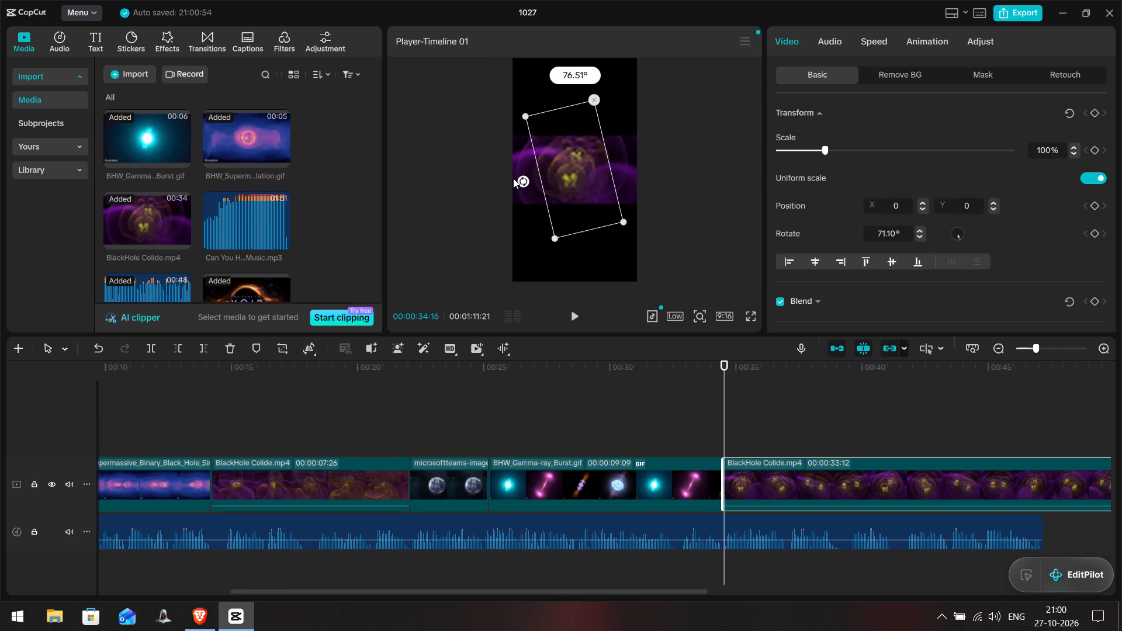
pyautogui.moveTo(513, 178); pyautogui.dragTo(513, 173)
pyautogui.moveTo(613, 233); pyautogui.dragTo(712, 334)
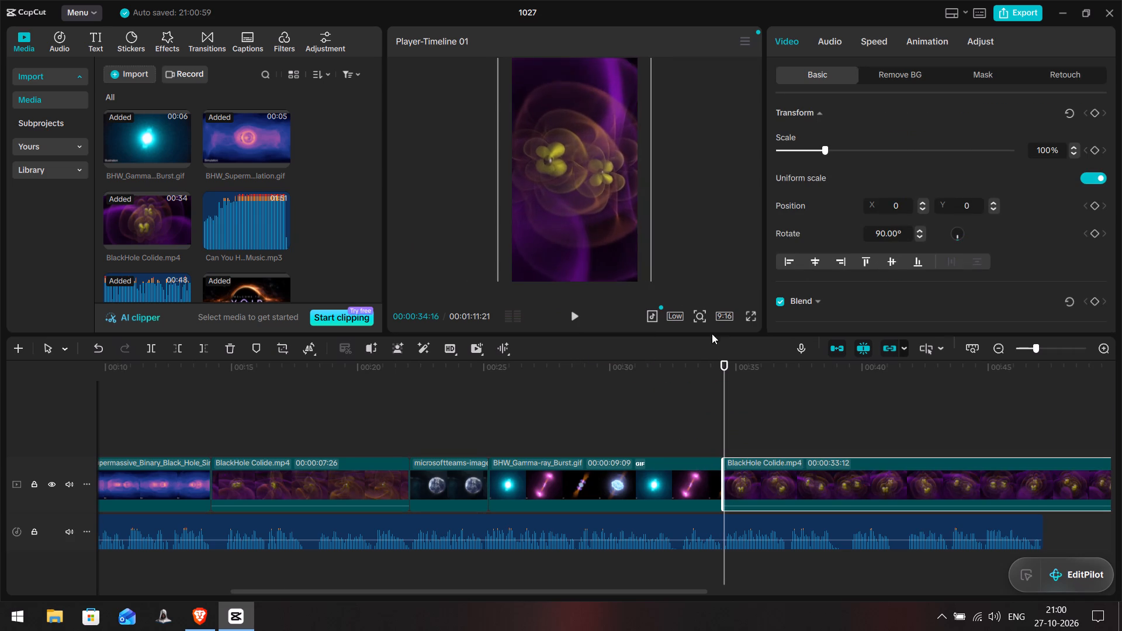
pyautogui.moveTo(712, 334); pyautogui.dragTo(725, 346)
pyautogui.moveTo(607, 590); pyautogui.dragTo(728, 567)
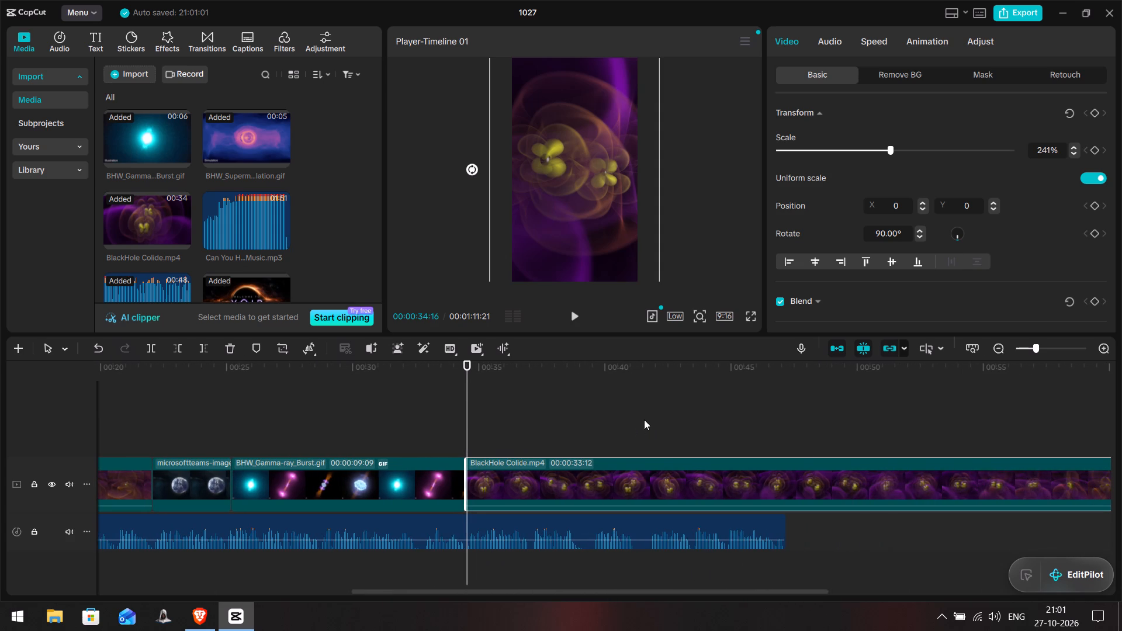
# Split the last BlackHole Colide.mp4 clip at 00:50:22 and delete the part after the cut.
pyautogui.click(644, 418)
pyautogui.click(719, 473)
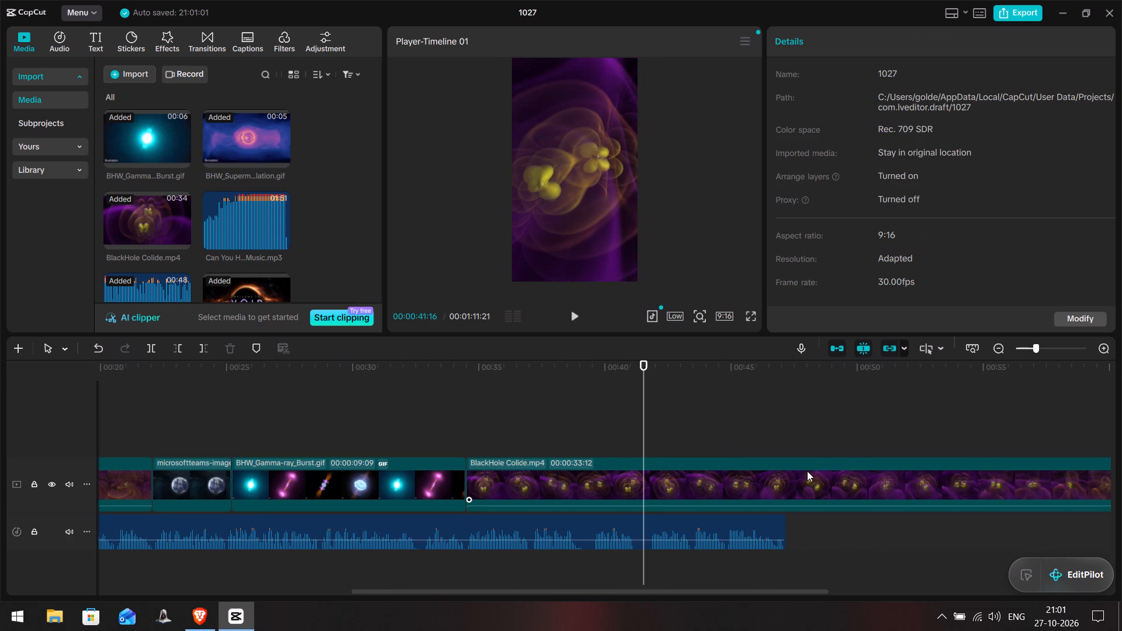
pyautogui.click(852, 466)
pyautogui.click(875, 431)
pyautogui.click(899, 471)
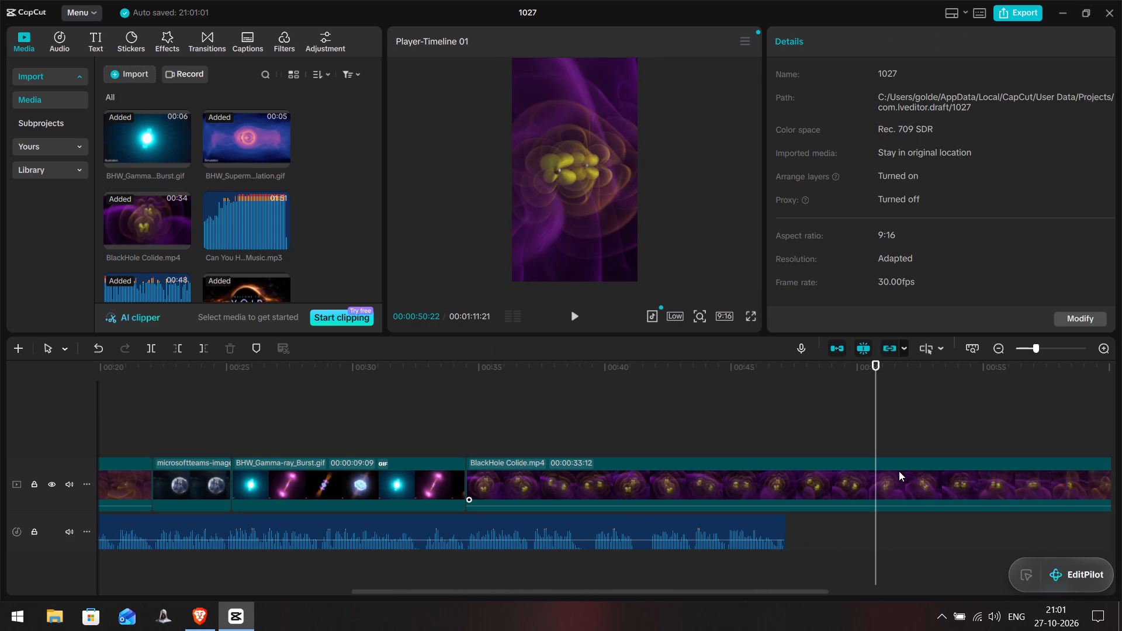
pyautogui.hotkey('ctrl', 'b')
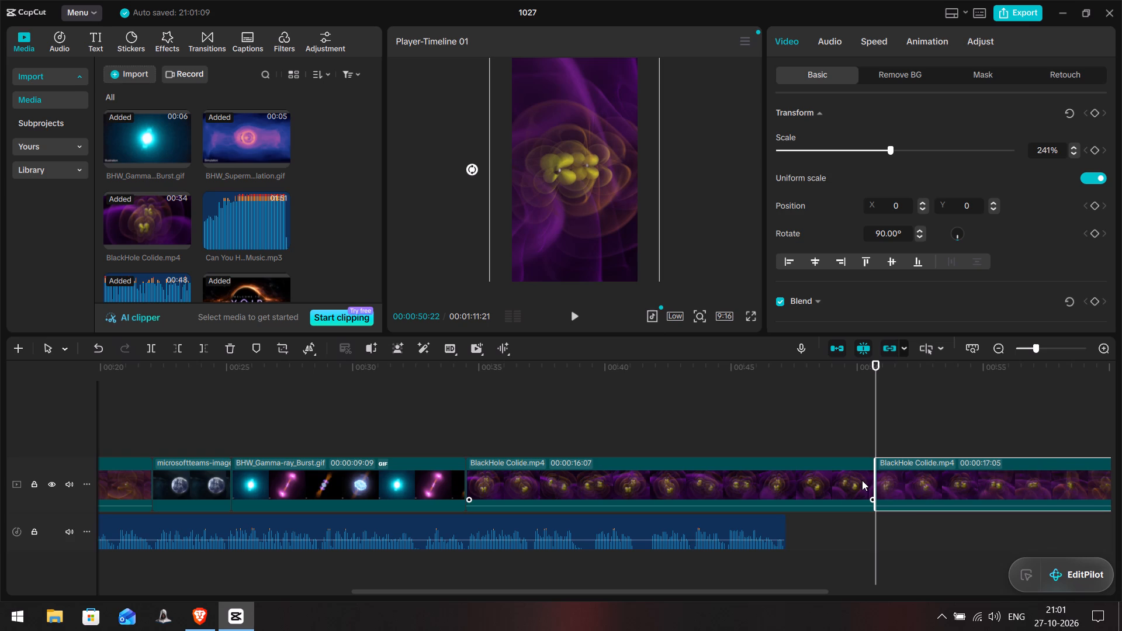
pyautogui.press('Delete')
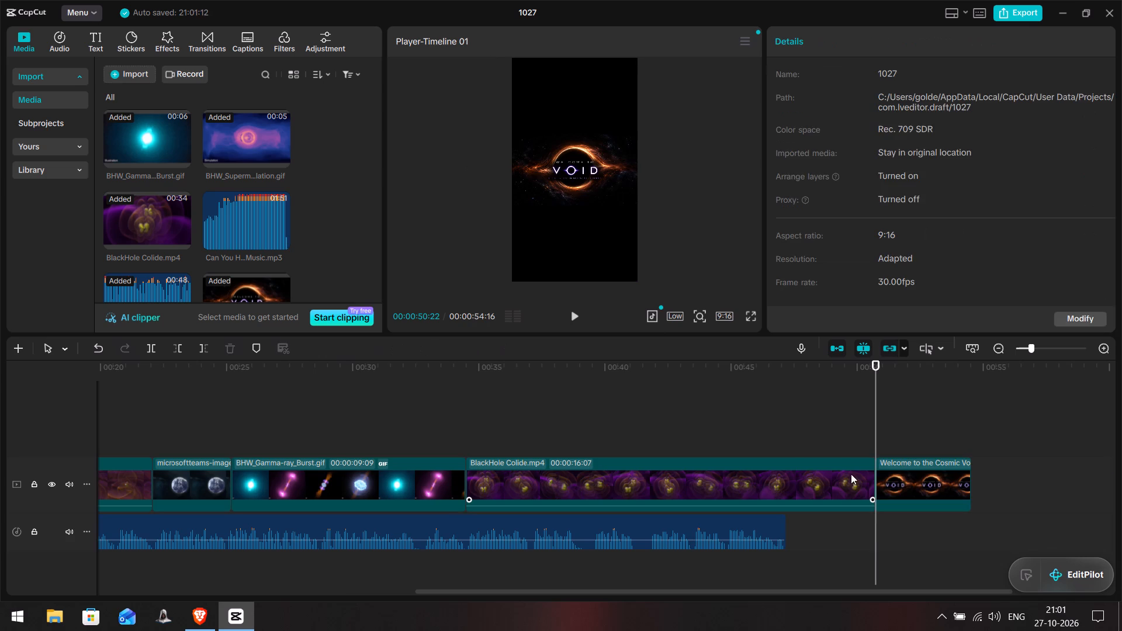
# Trim the end of the last BlackHole Colide.mp4 clip to a duration of 8:29 so the Cosmic Void image finishes with the voice-over.
pyautogui.click(849, 468)
pyautogui.moveTo(872, 471); pyautogui.dragTo(683, 479)
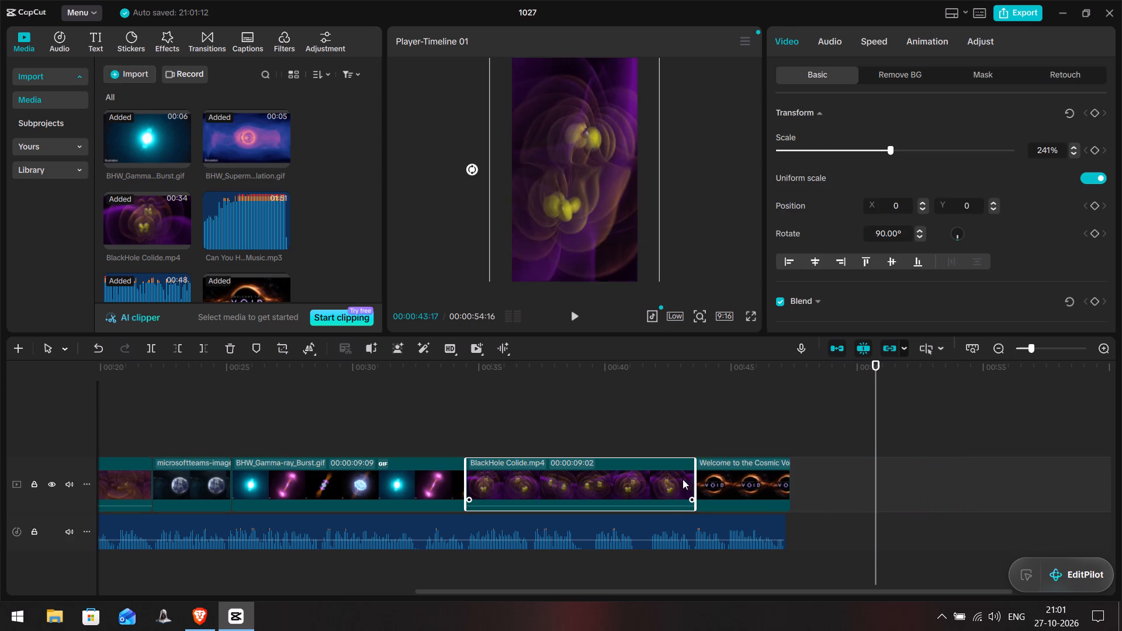
pyautogui.moveTo(683, 479); pyautogui.dragTo(690, 480)
# Play the timeline from 00:41:11 to the end to check the ending, and return the playhead to the start.
pyautogui.click(658, 399)
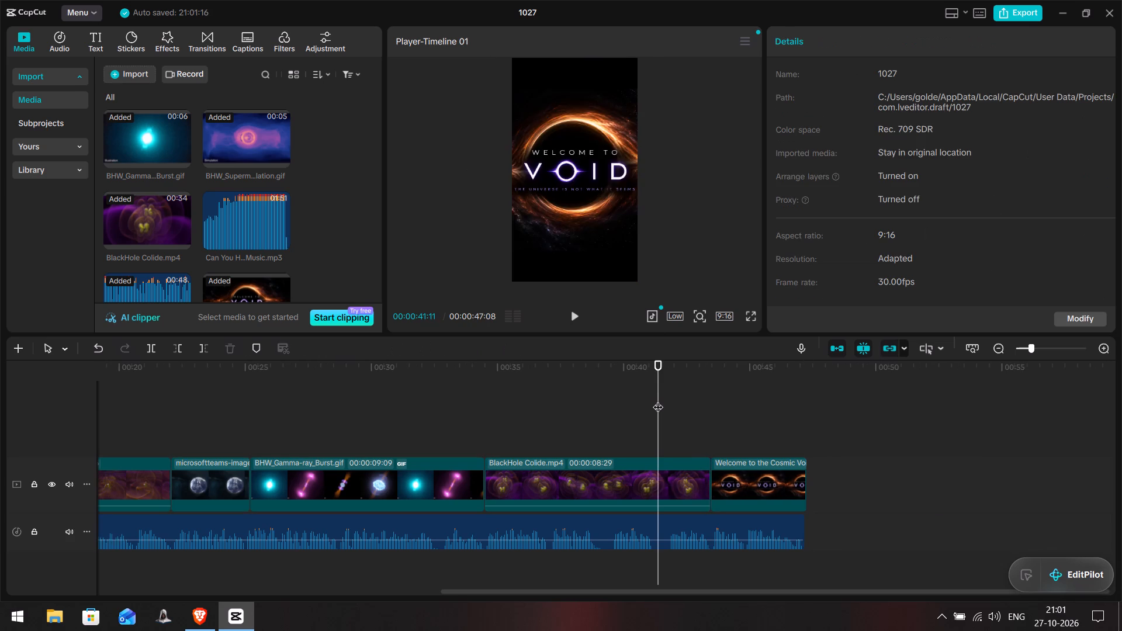
pyautogui.press('space')
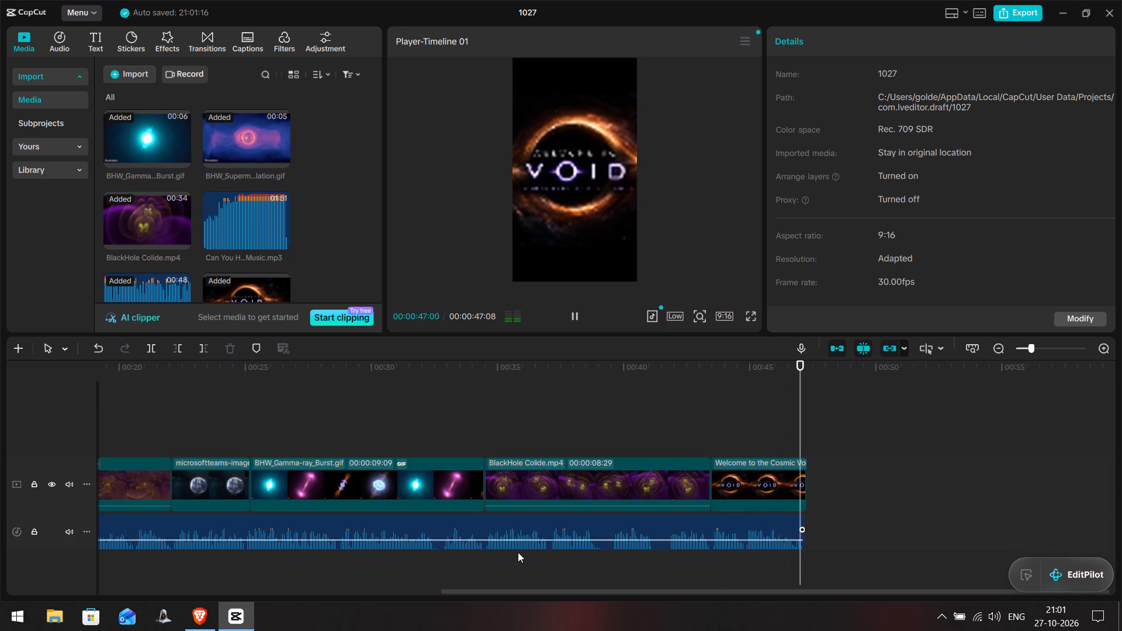
pyautogui.moveTo(496, 592); pyautogui.dragTo(71, 567)
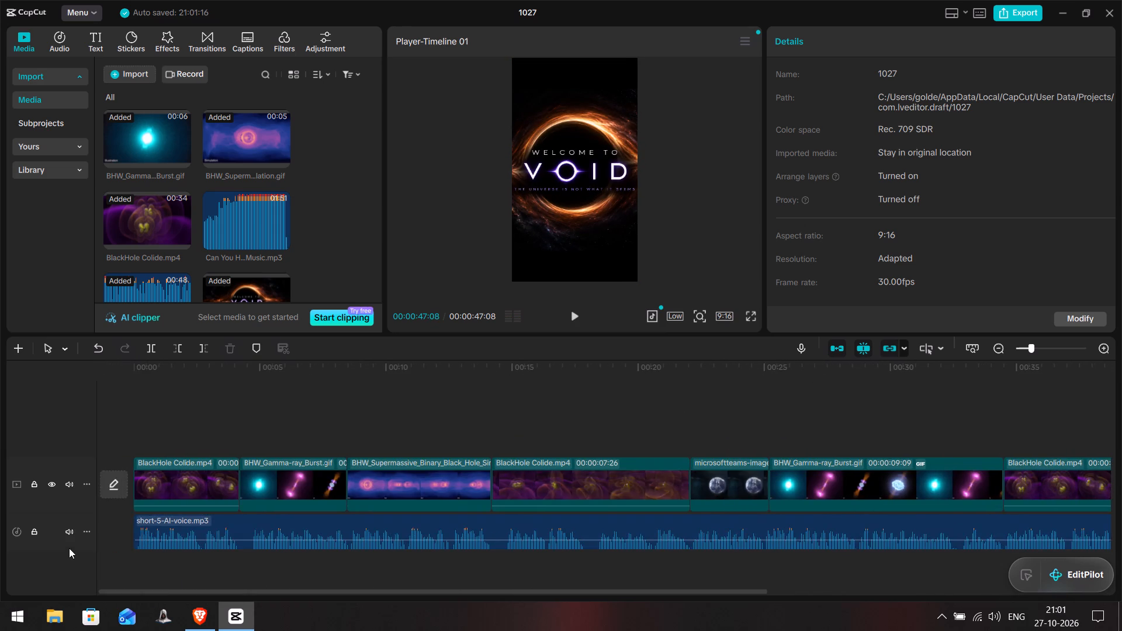
pyautogui.click(135, 394)
pyautogui.moveTo(135, 394); pyautogui.dragTo(117, 393)
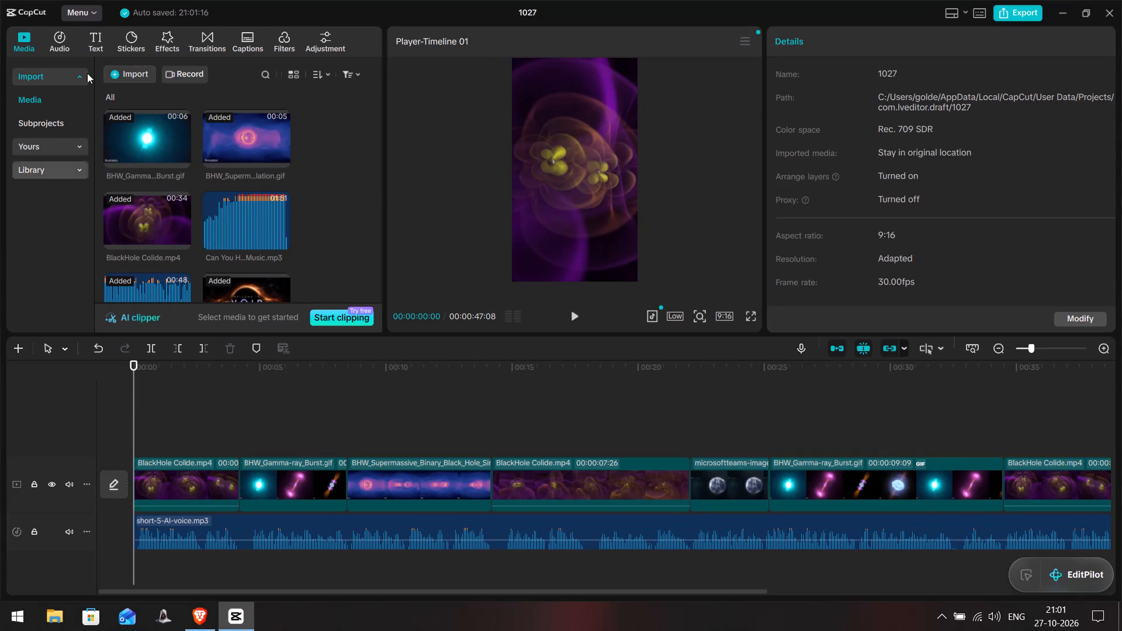
# Browse the caption template categories and try the white QUICK and the smoky THE QUICK BROWN templates under NEW.
pyautogui.click(240, 39)
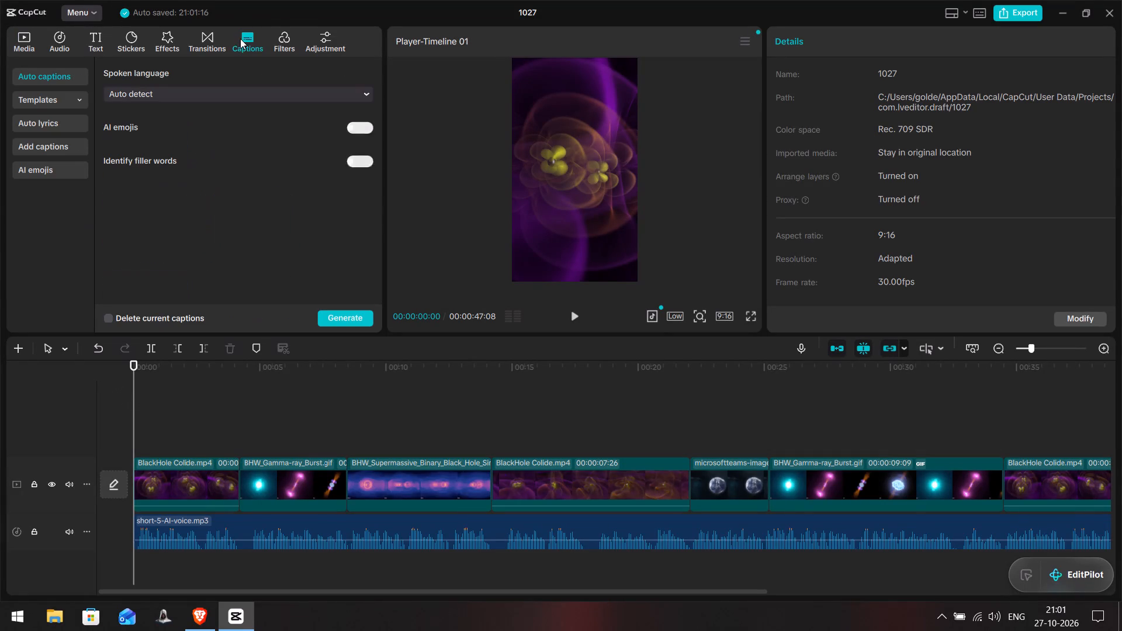
pyautogui.click(44, 102)
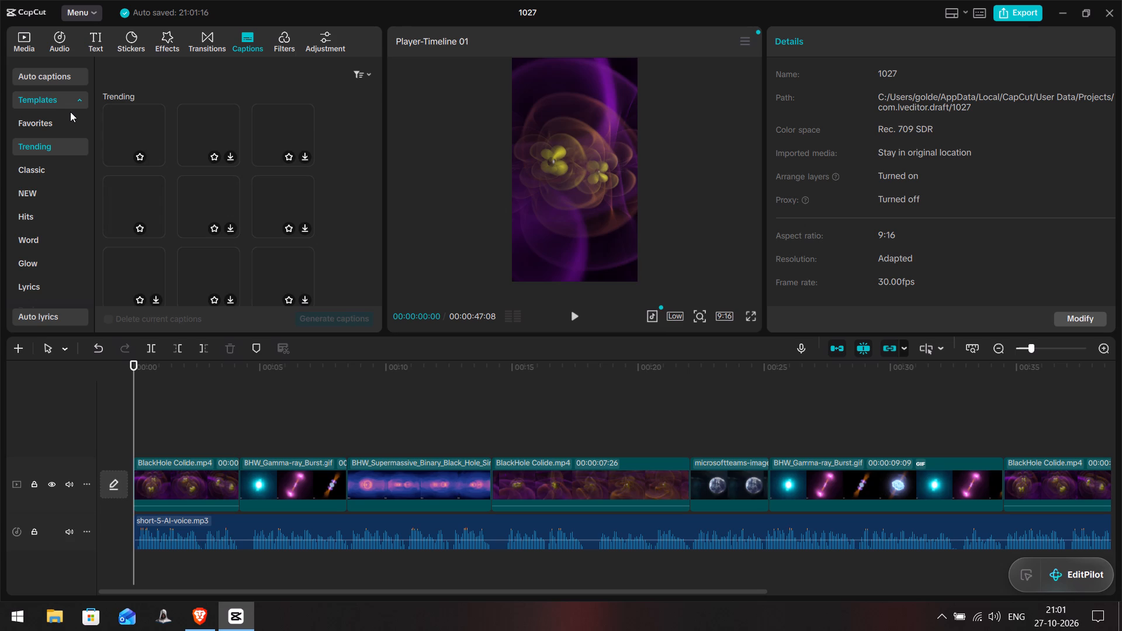
pyautogui.click(58, 166)
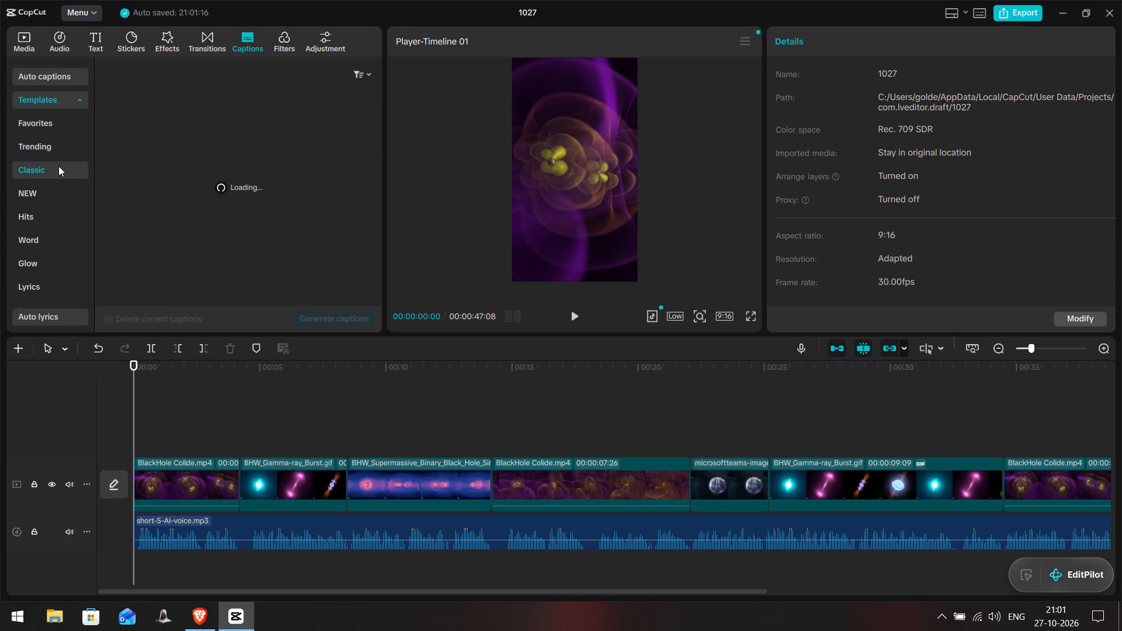
pyautogui.click(43, 210)
pyautogui.click(49, 197)
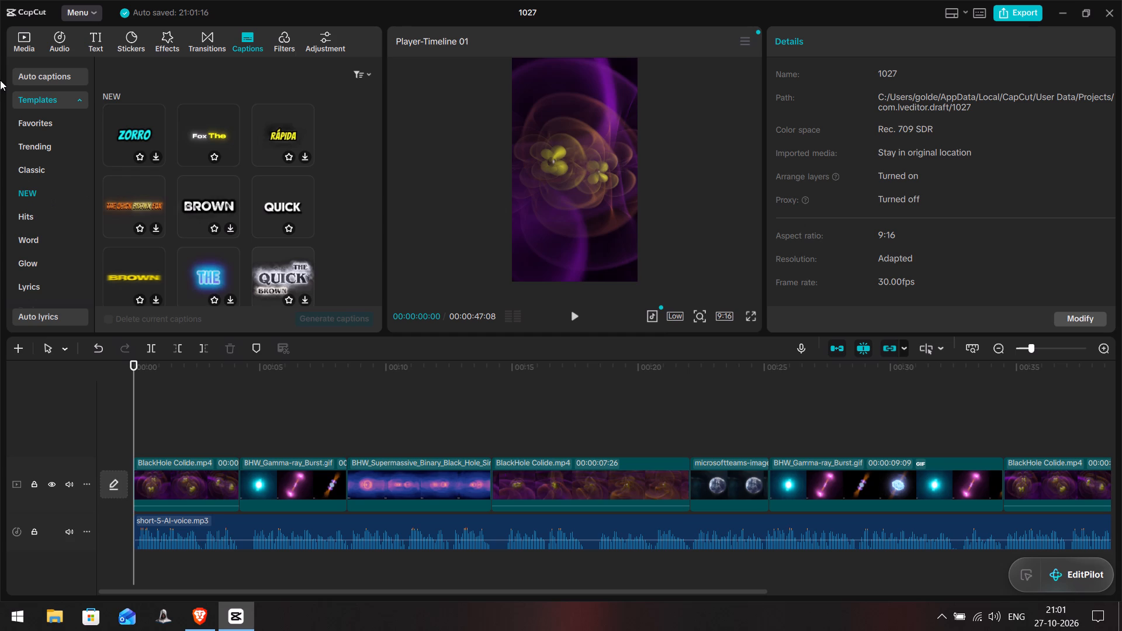
pyautogui.scroll(-1, 102, 254)
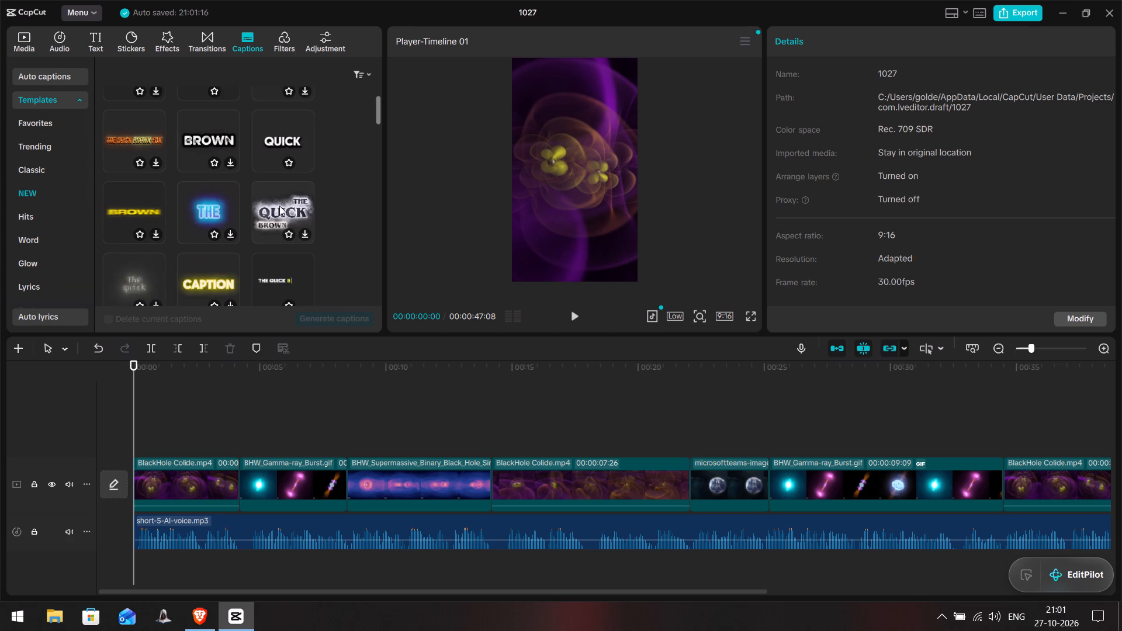
pyautogui.click(279, 143)
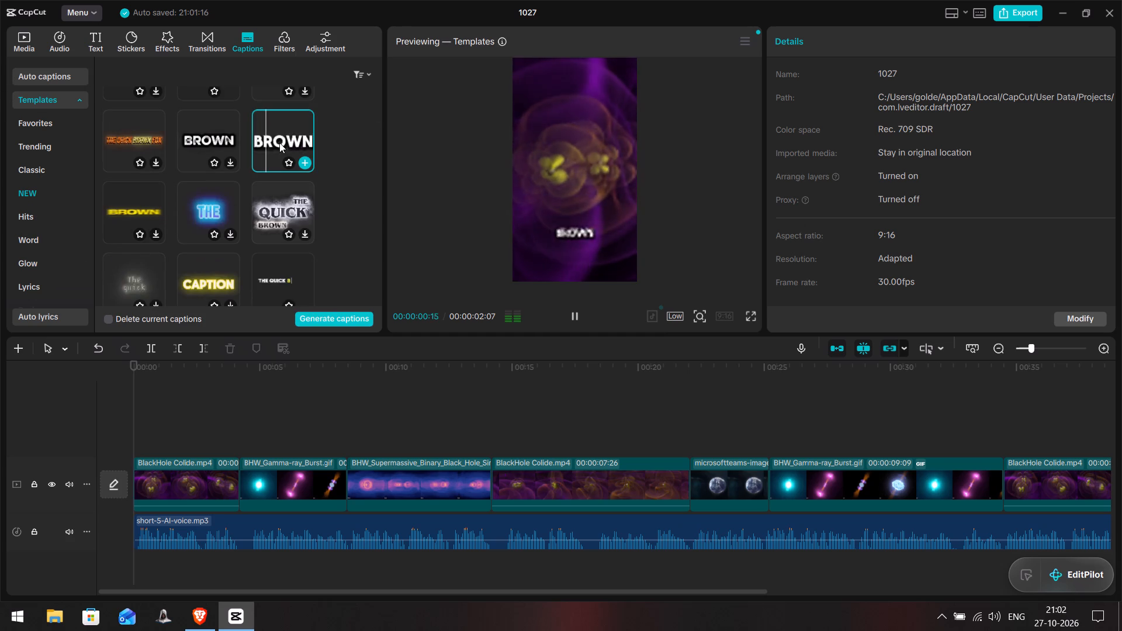
pyautogui.scroll(-1, 236, 221)
pyautogui.click(271, 143)
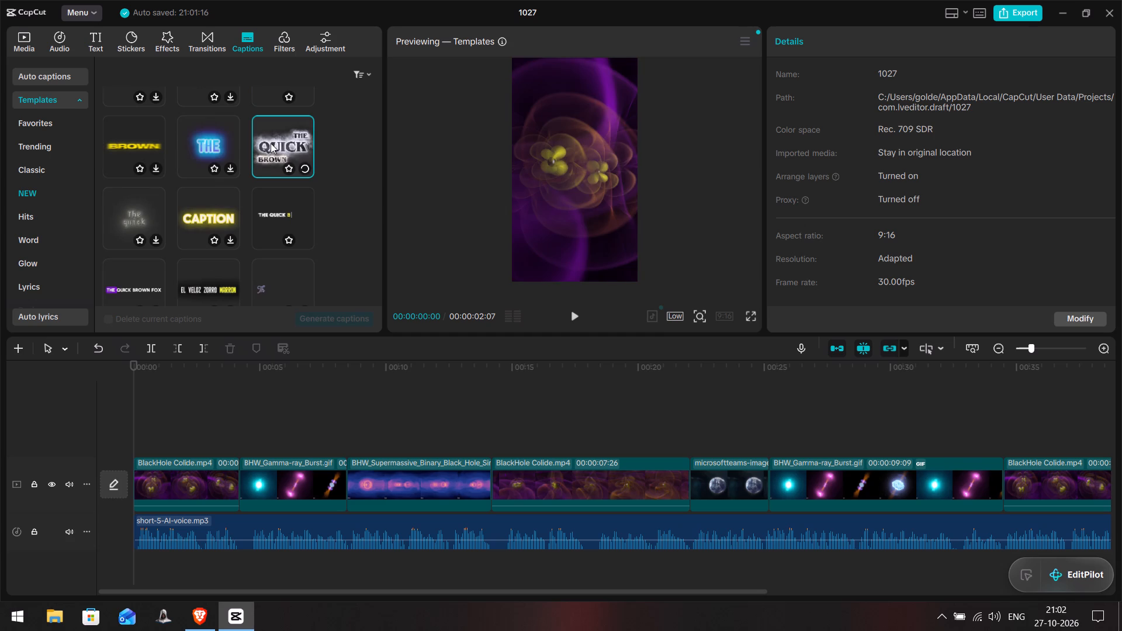
# Examine the remaining NEW caption templates for a suitable style, trying the purple one, and return to the beginning of the list.
pyautogui.scroll(-1, 219, 234)
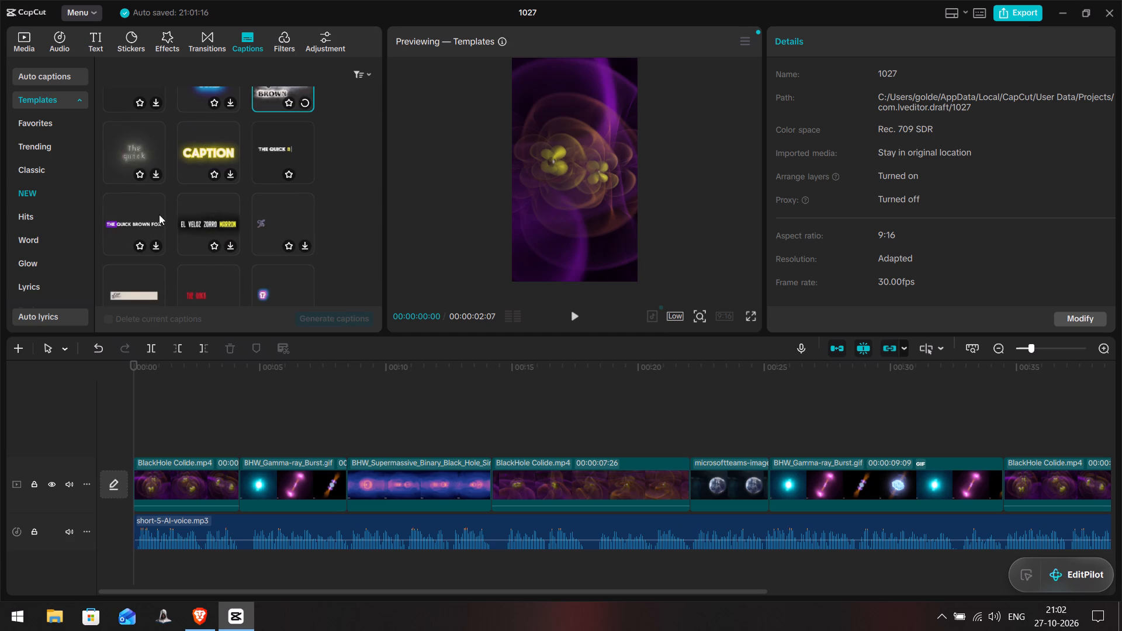
pyautogui.scroll(-1, 205, 214)
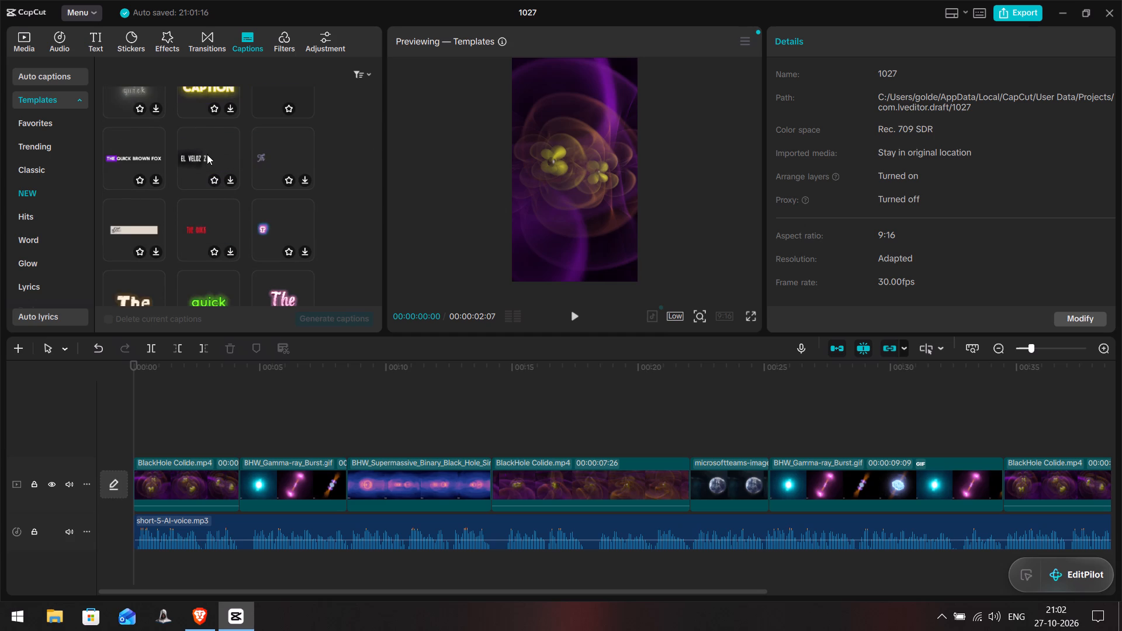
pyautogui.scroll(1, 220, 161)
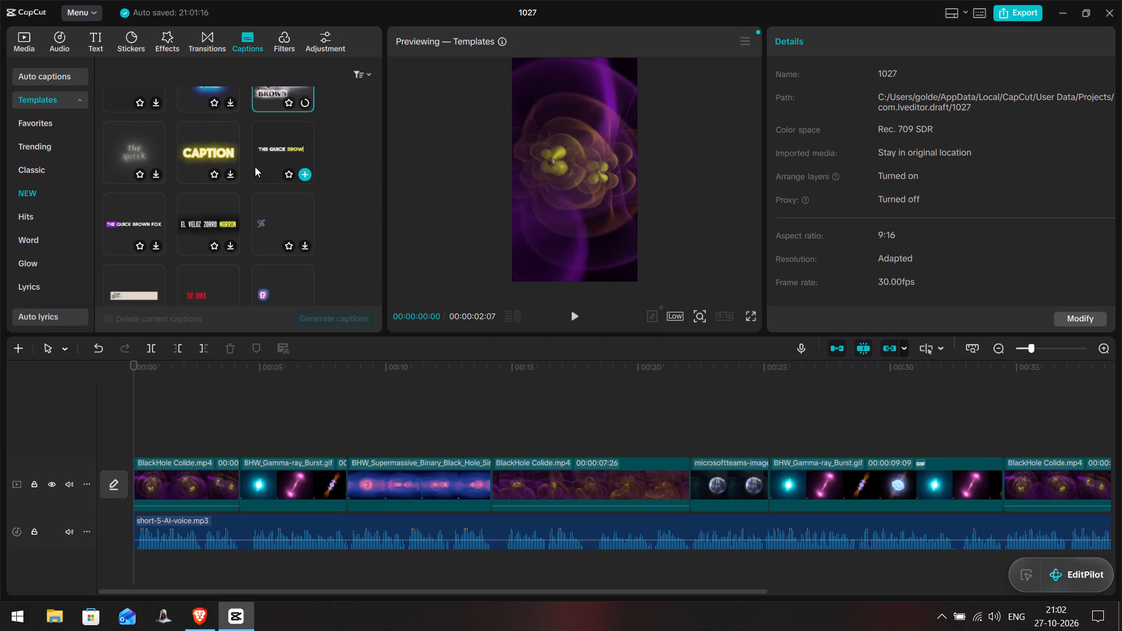
pyautogui.scroll(-3, 253, 169)
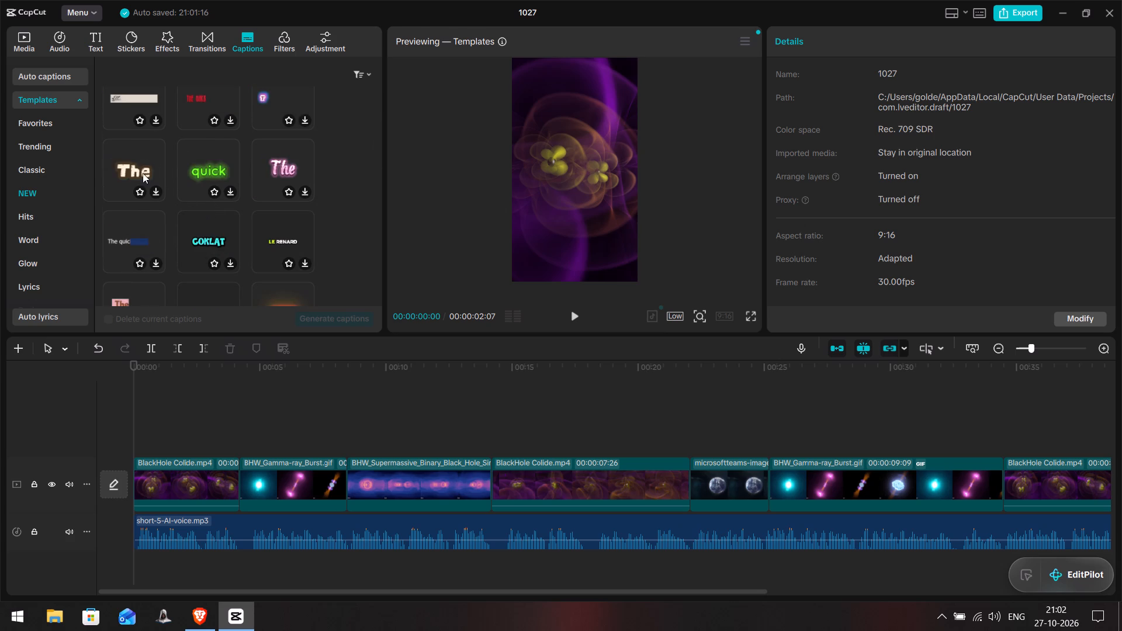
pyautogui.scroll(-2, 217, 179)
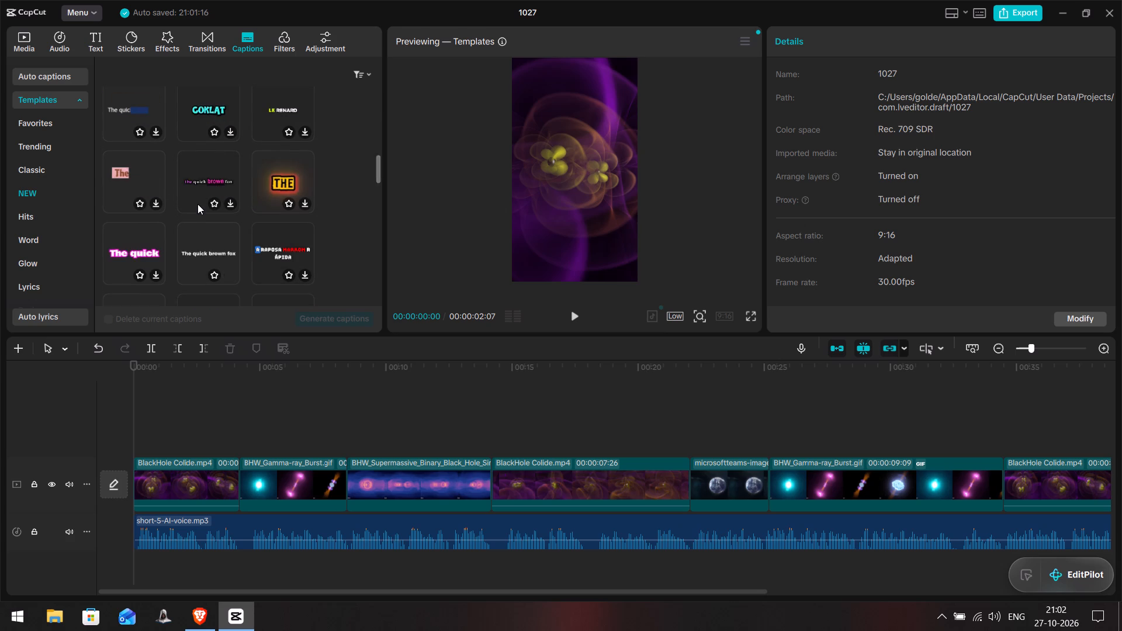
pyautogui.scroll(-2, 210, 245)
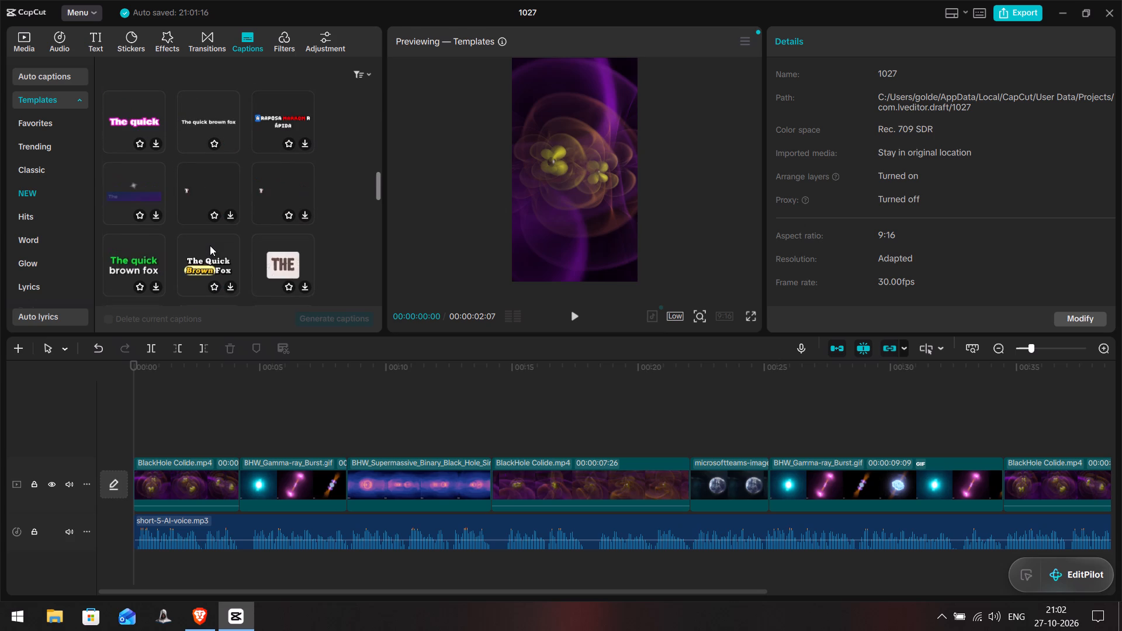
pyautogui.scroll(-2, 210, 245)
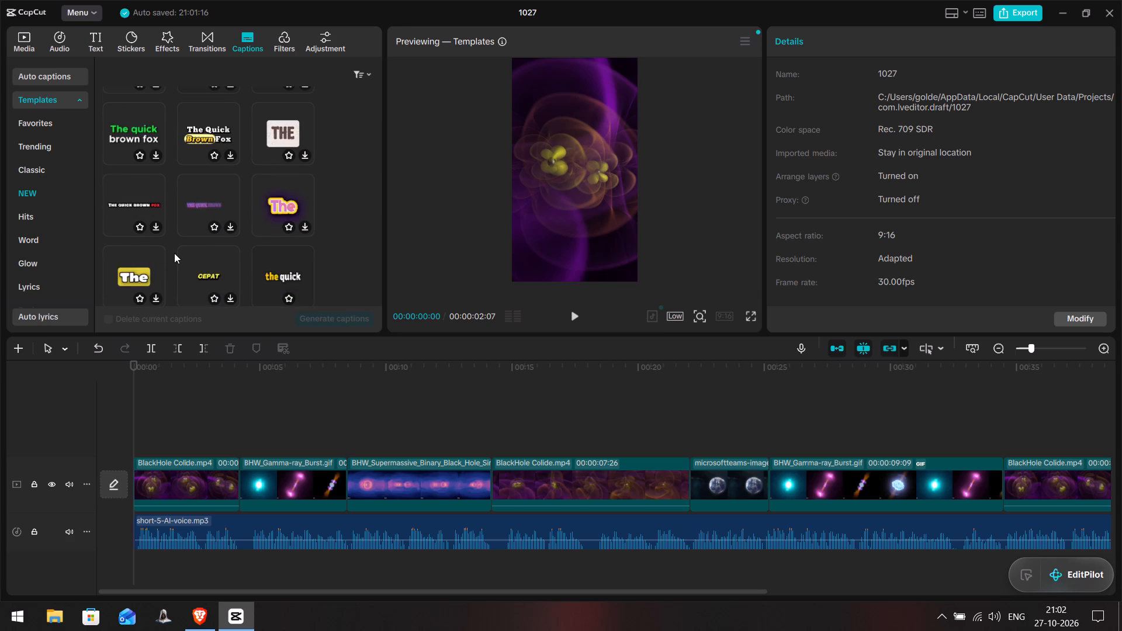
pyautogui.scroll(-1, 174, 253)
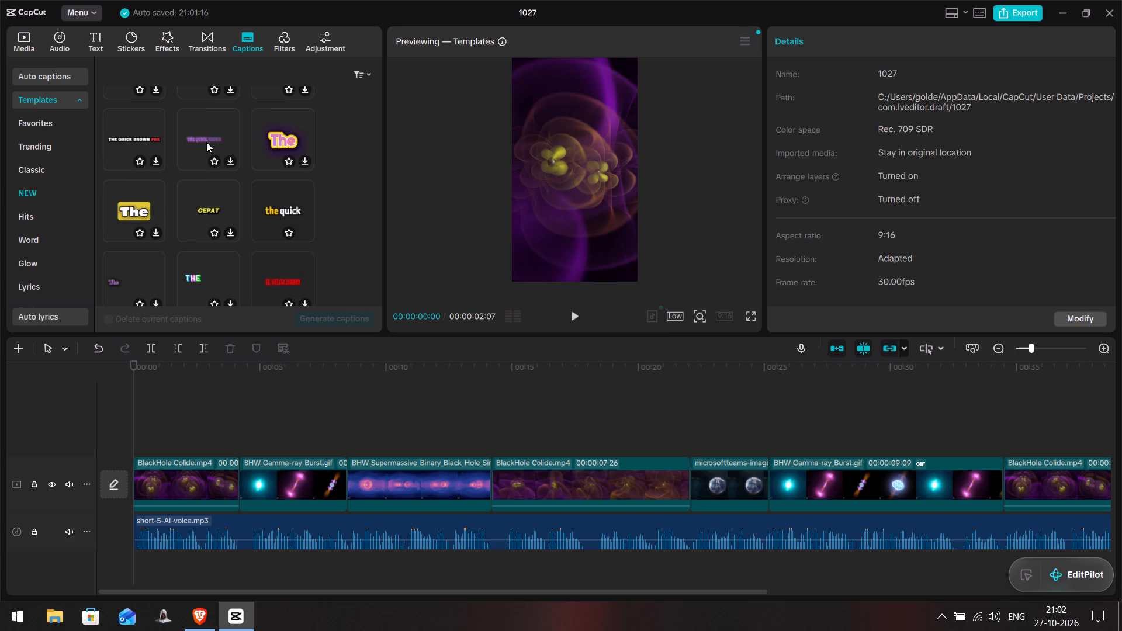
pyautogui.click(204, 133)
pyautogui.scroll(1, 204, 190)
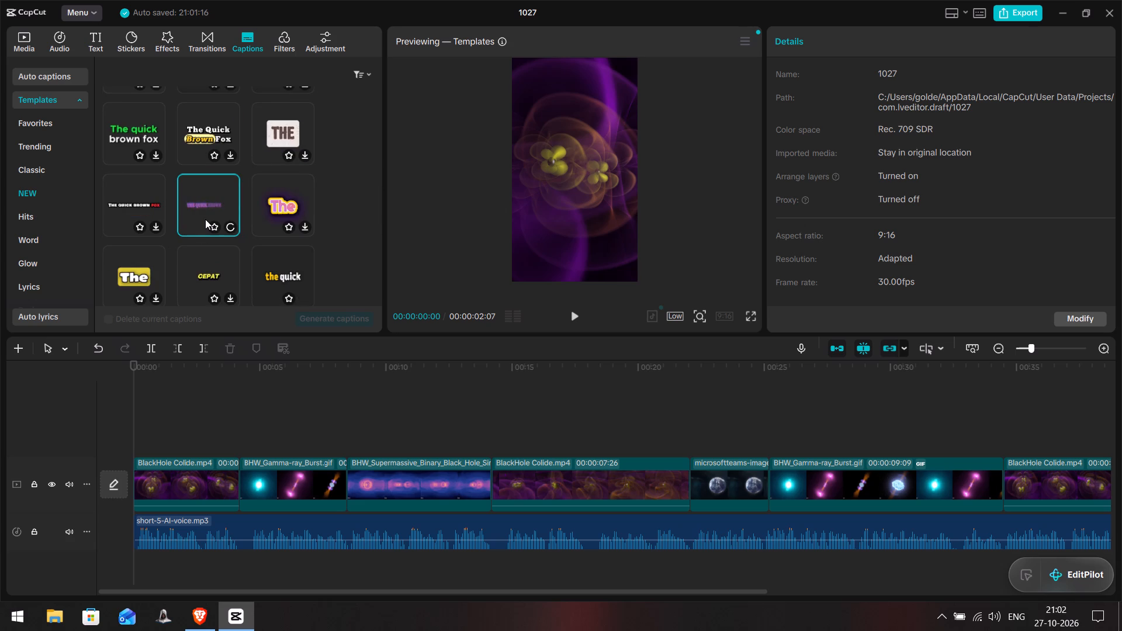
pyautogui.scroll(8, 205, 219)
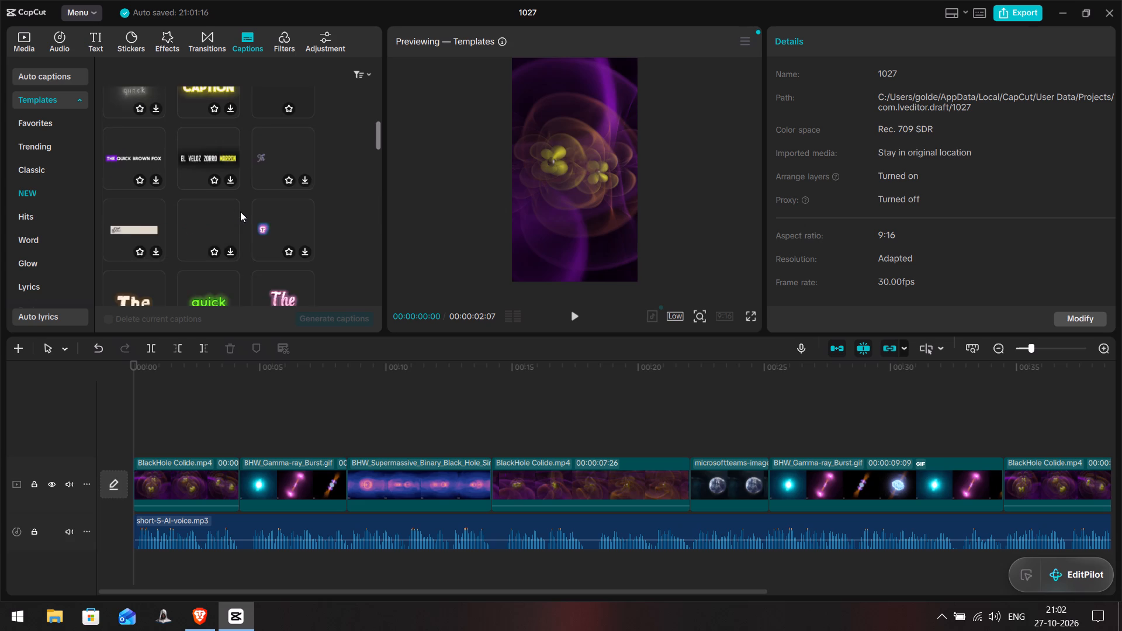
pyautogui.scroll(1, 240, 212)
pyautogui.scroll(-2, 240, 212)
pyautogui.scroll(4, 240, 212)
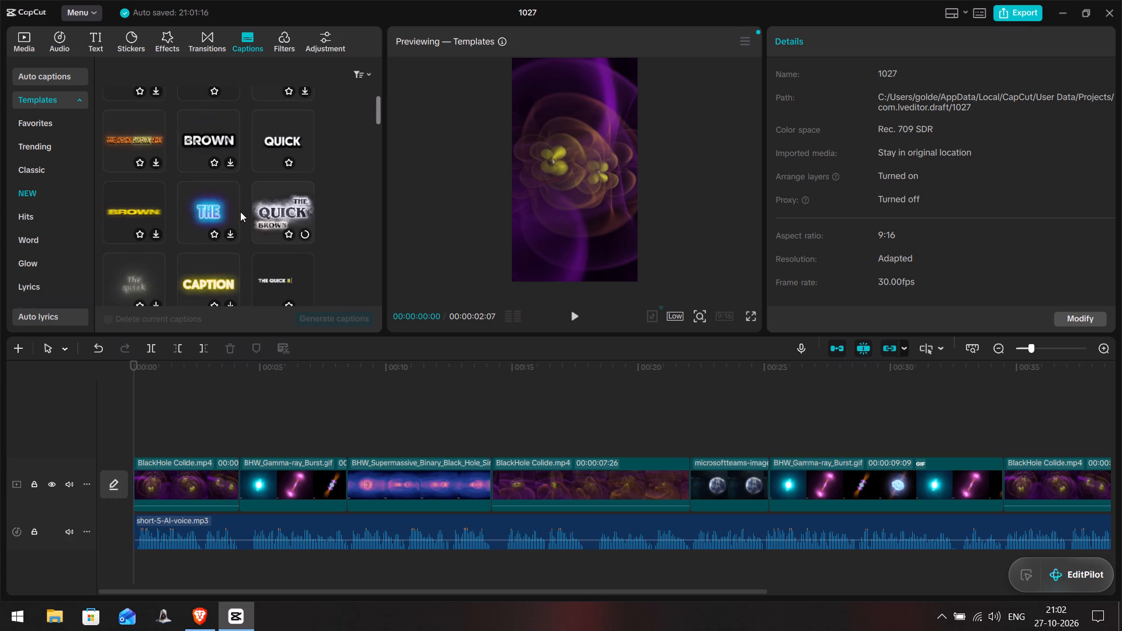
pyautogui.scroll(-10, 240, 212)
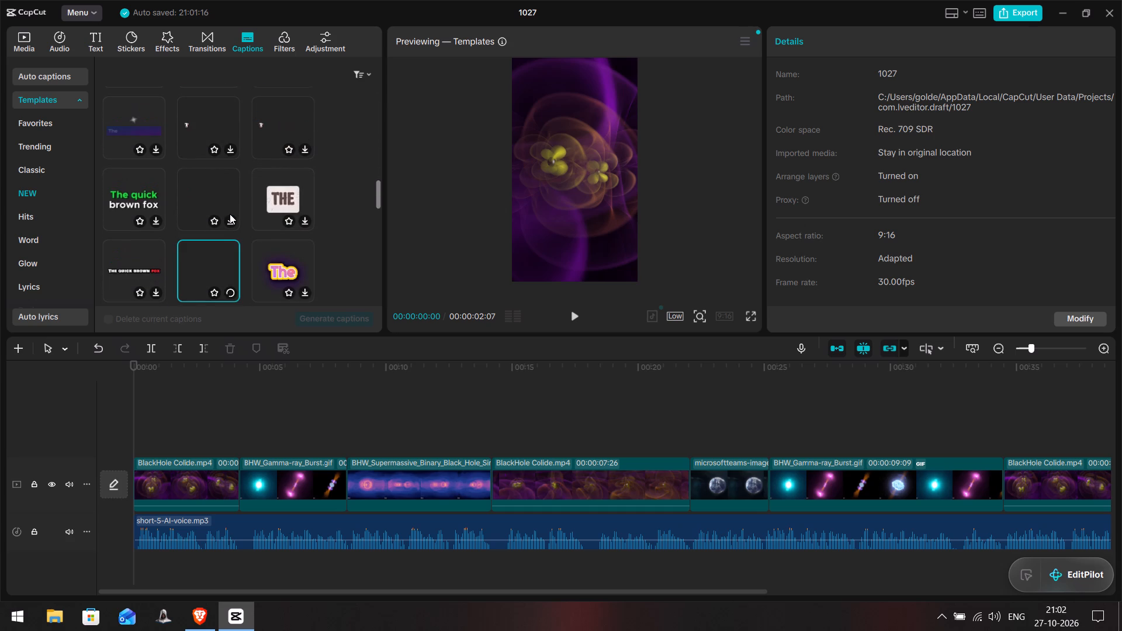
pyautogui.scroll(-1, 230, 214)
pyautogui.scroll(20, 230, 214)
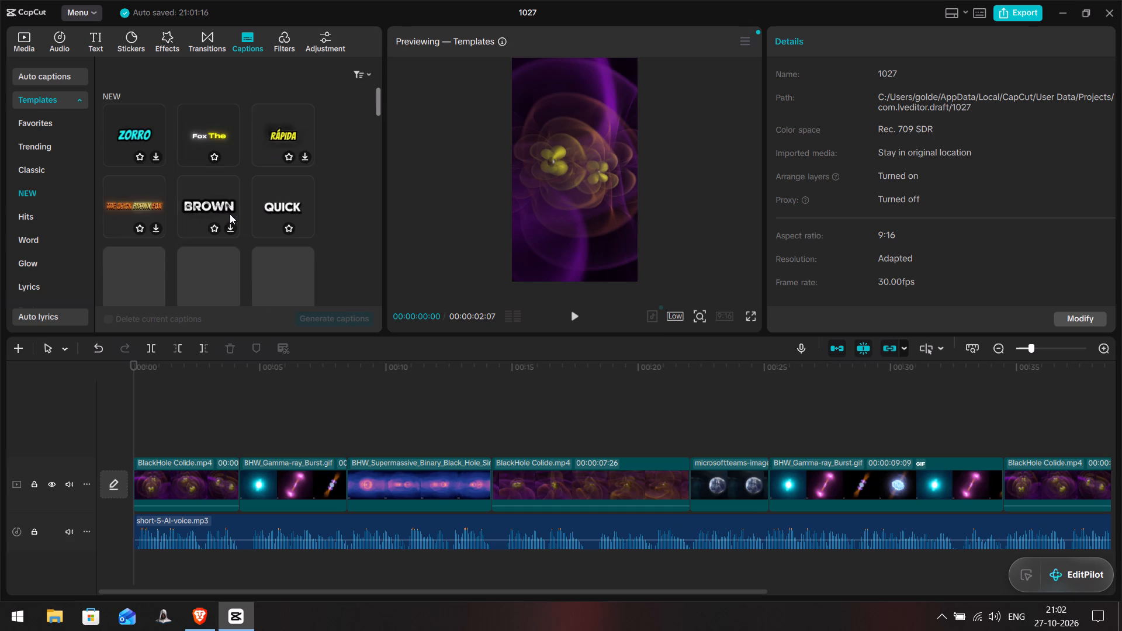
pyautogui.scroll(1, 230, 214)
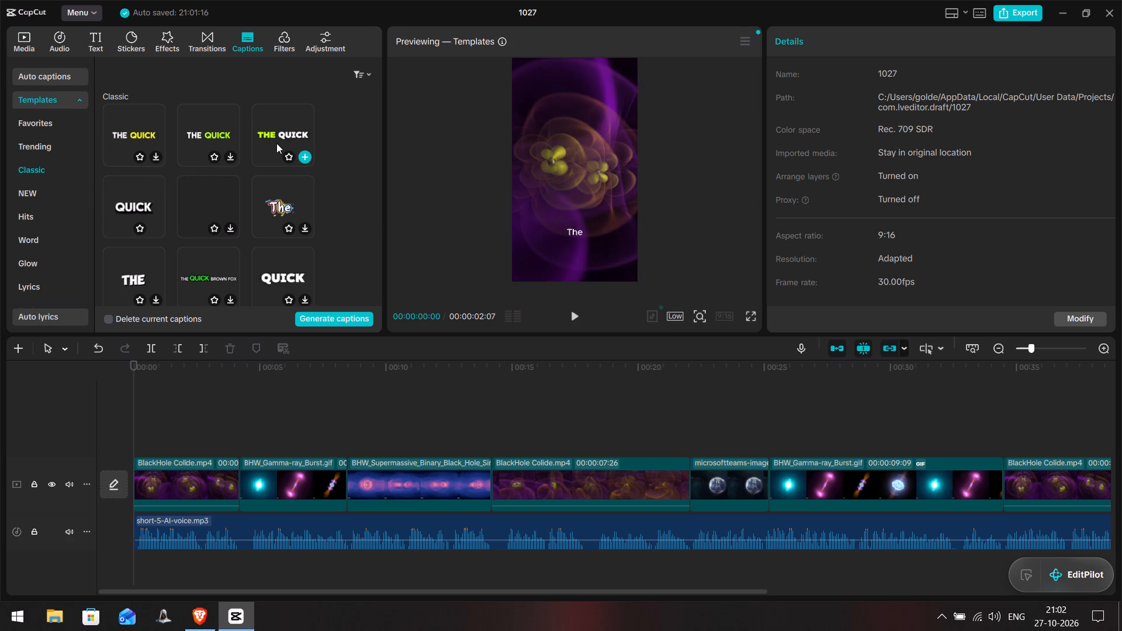
# Generate captions for the voice-over with the Classic THE QUICK template that has a yellow-green first word and a white second word.
pyautogui.click(292, 133)
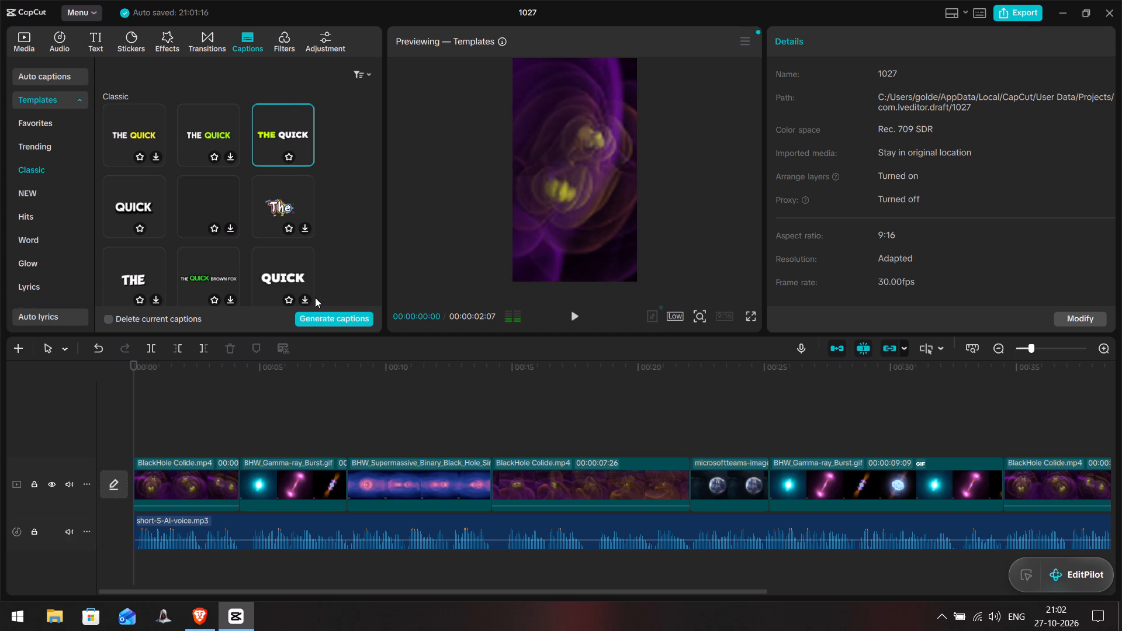
pyautogui.click(320, 319)
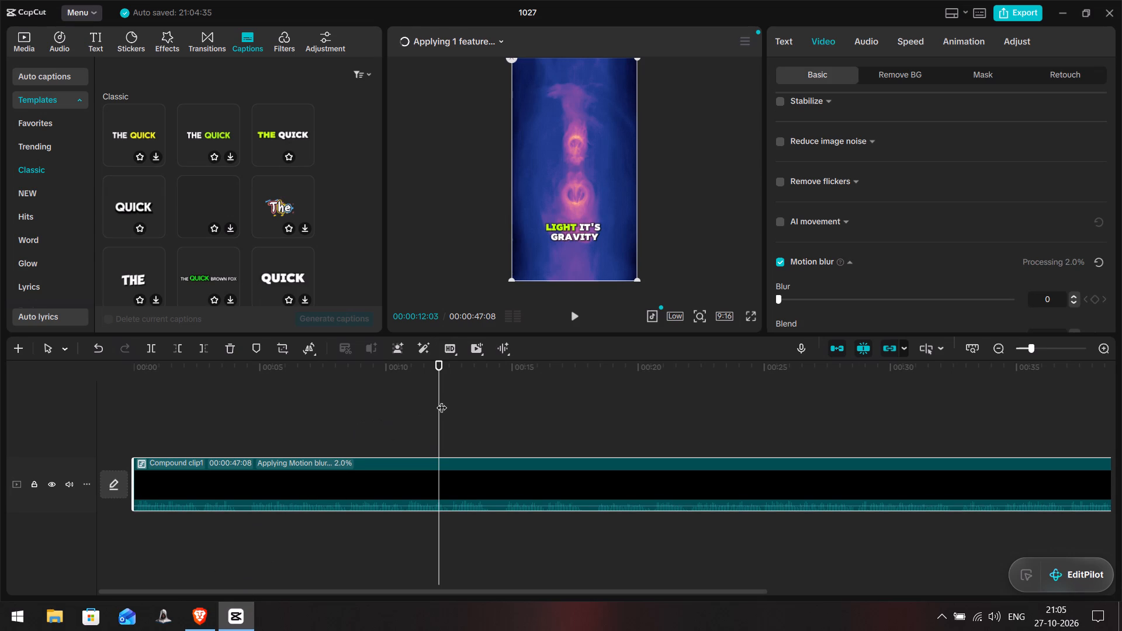
pyautogui.moveTo(442, 400); pyautogui.dragTo(207, 398)
pyautogui.moveTo(207, 398); pyautogui.dragTo(99, 382)
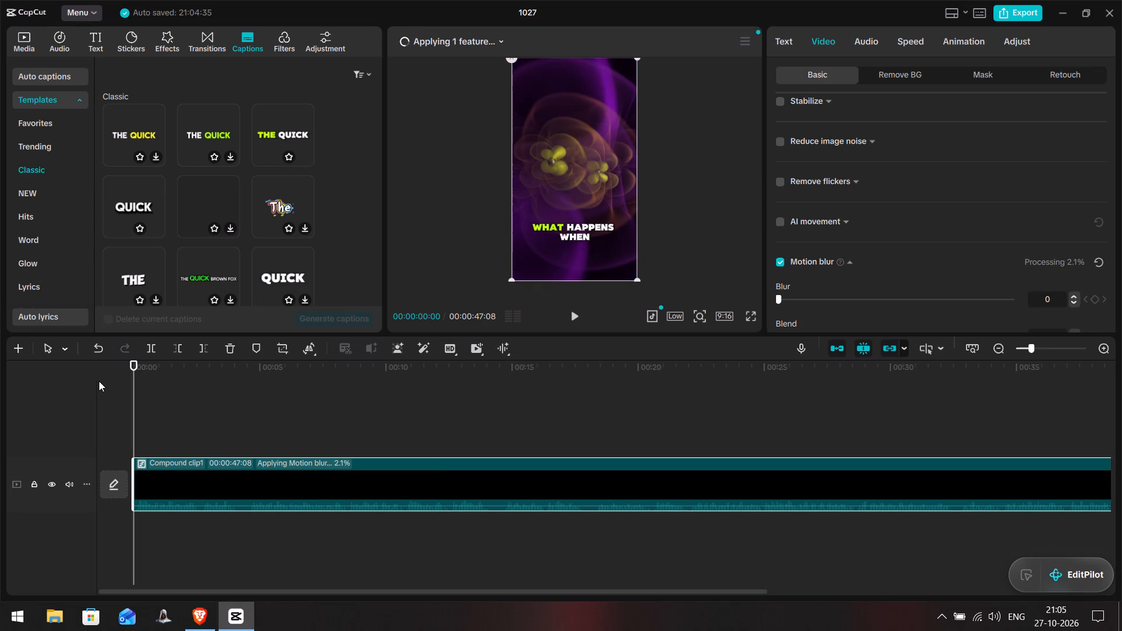
pyautogui.press('space')
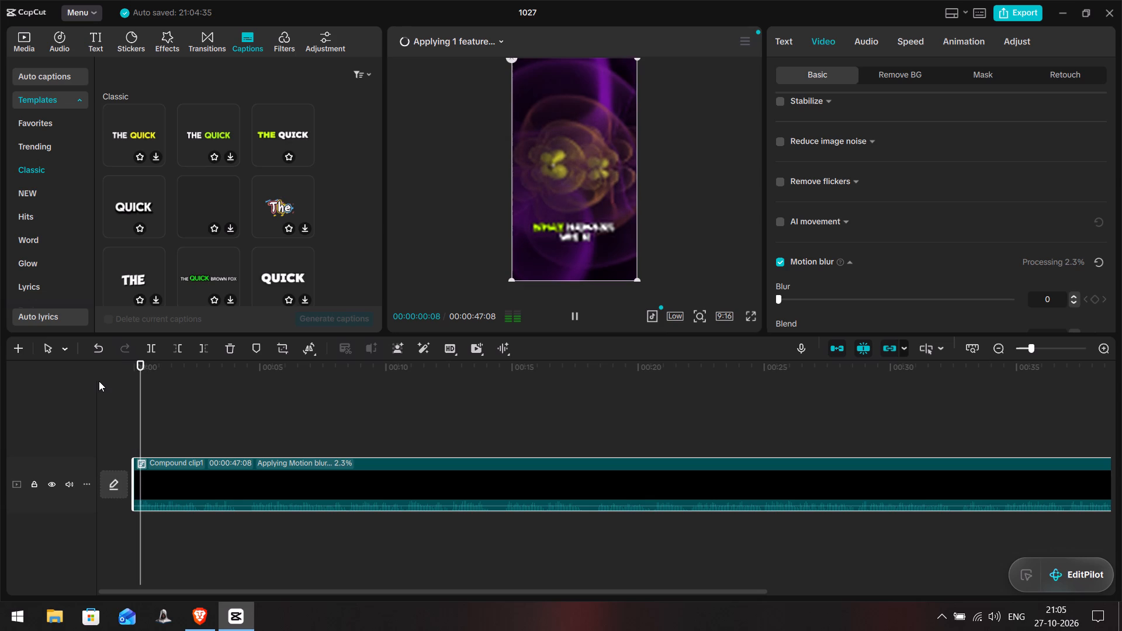
pyautogui.press('space')
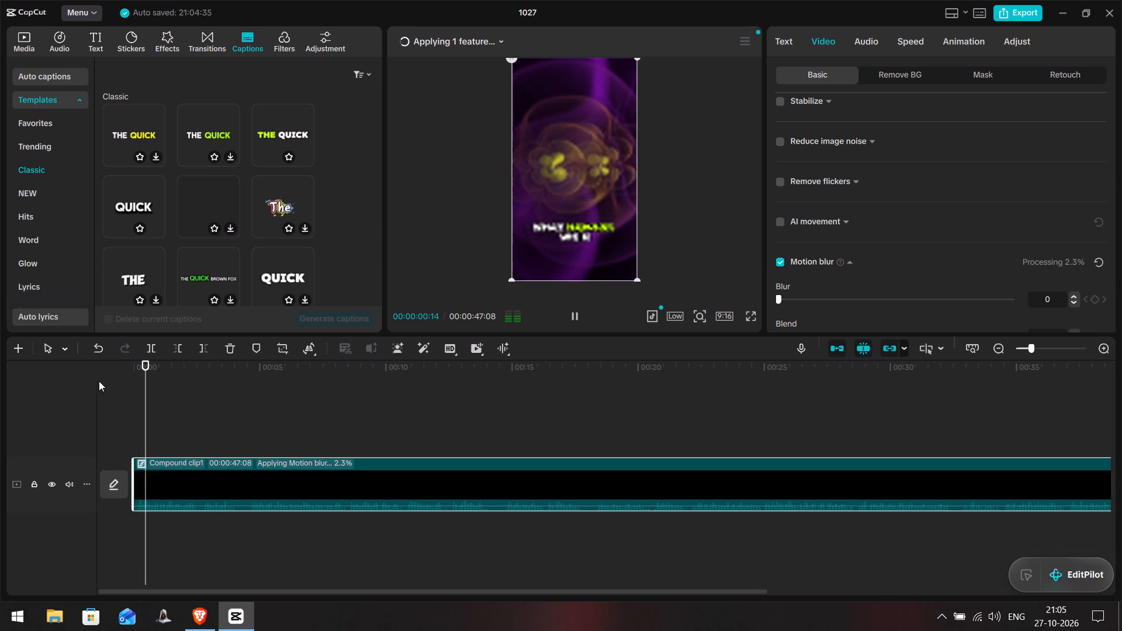
# Switch to the Brave browser and look through the channel analytics and top content on the YouTube Studio dashboard.
pyautogui.click(201, 615)
pyautogui.scroll(-2, 431, 408)
pyautogui.scroll(-3, 399, 444)
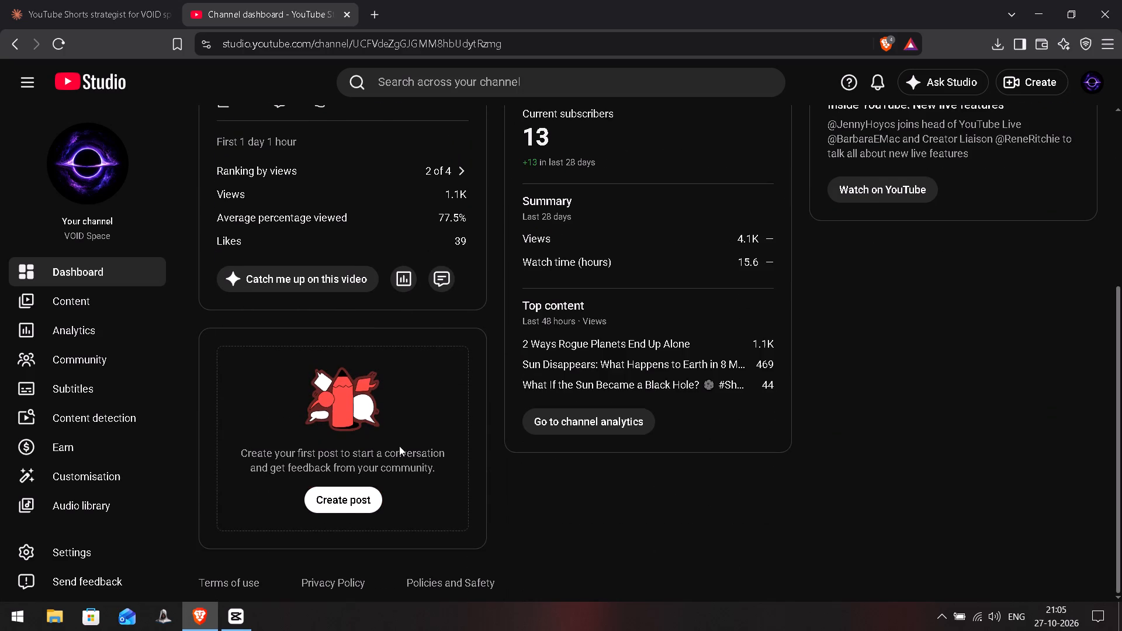
pyautogui.scroll(-1, 399, 446)
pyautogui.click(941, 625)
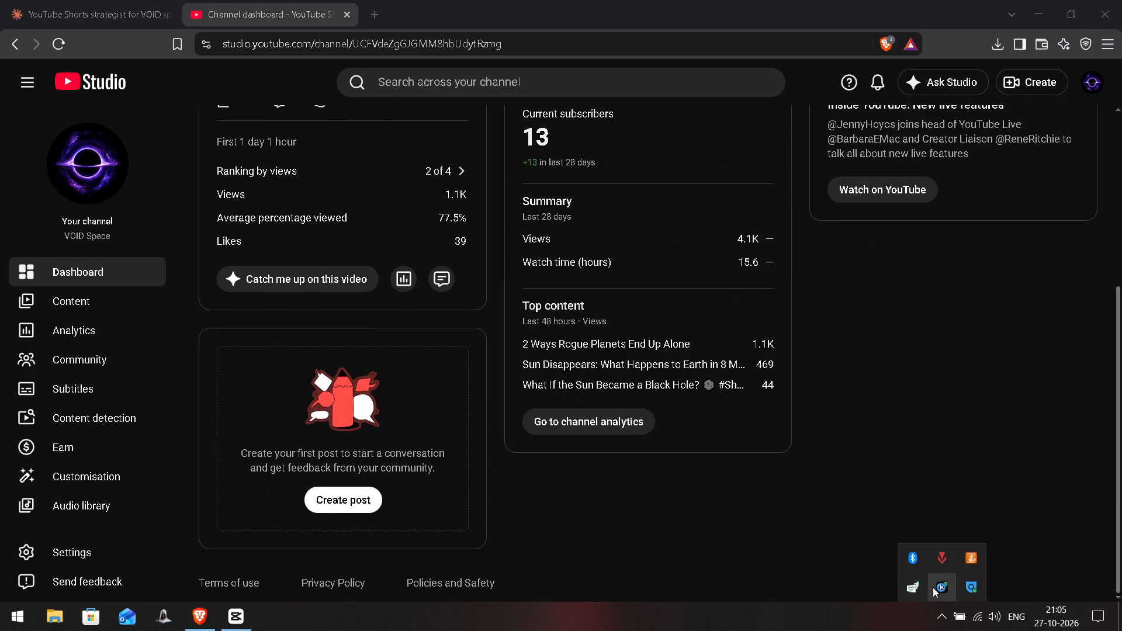